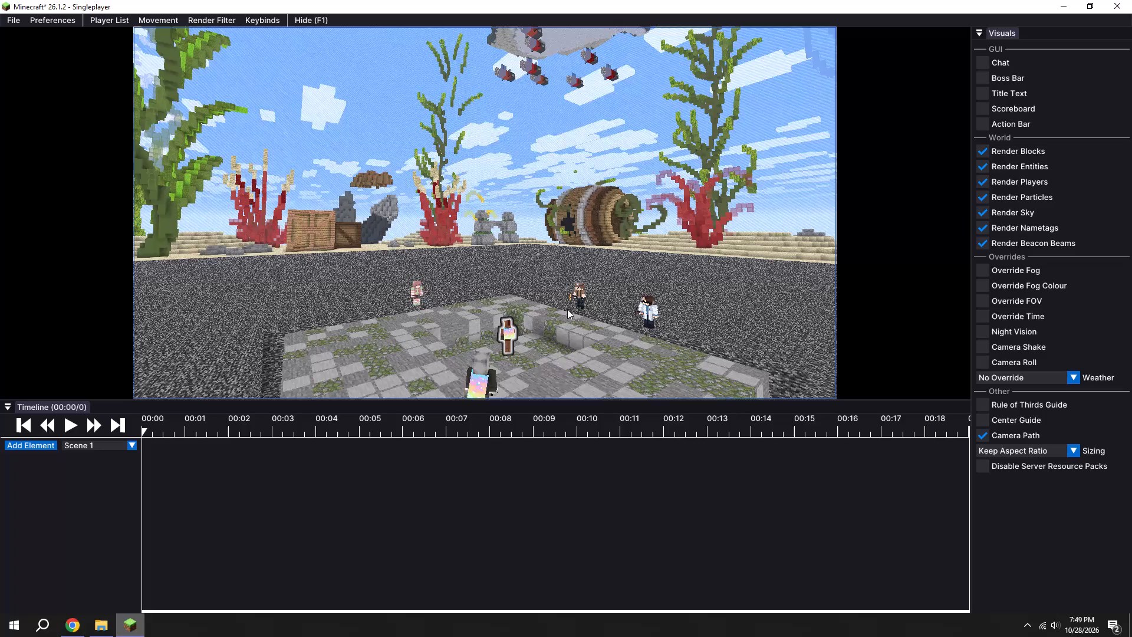
Replace the skin of the grey-headed player with the rainbow cape by applying the copied UUID.
left_click_drag(575, 296, 566, 312)
key("w")
key("w")
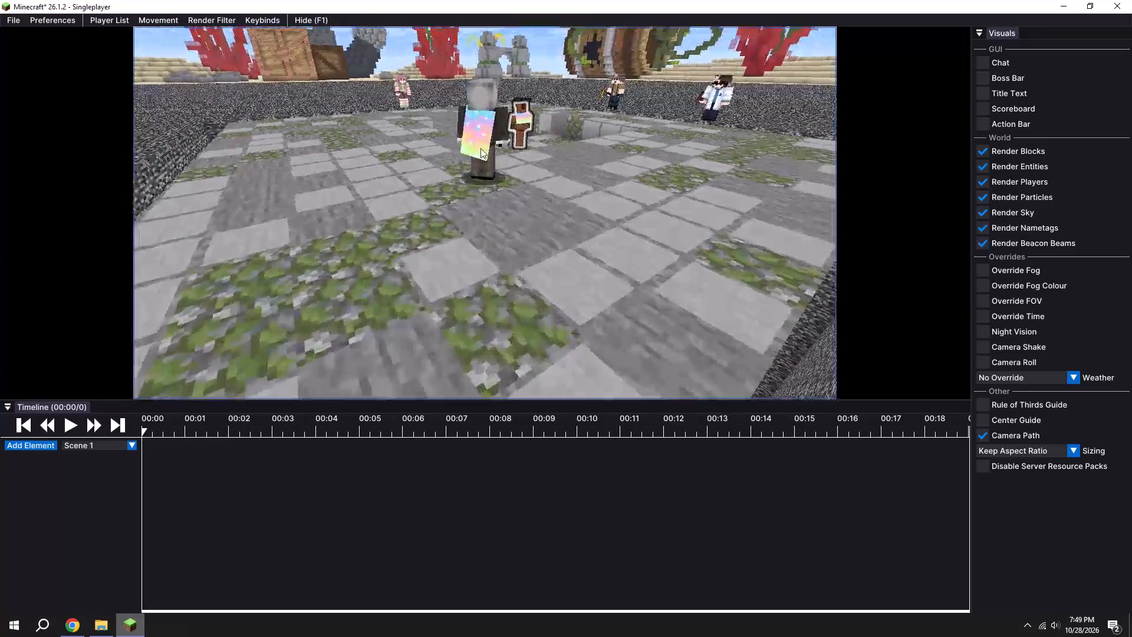
right_click(486, 136)
left_click(556, 283)
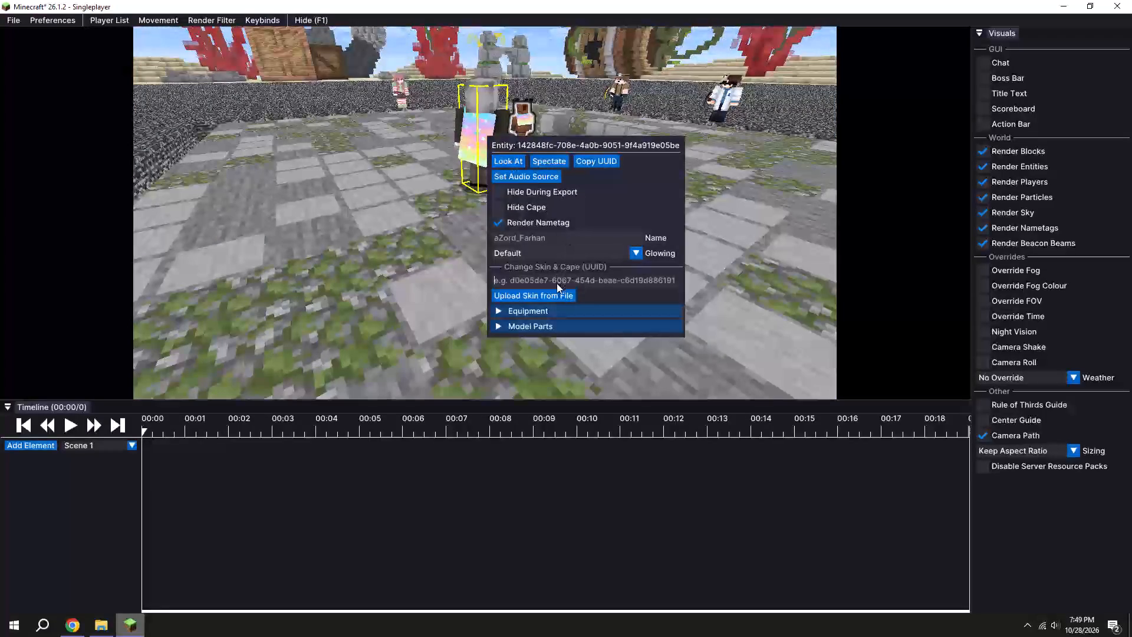
key("ctrl+v")
triple_click(525, 303)
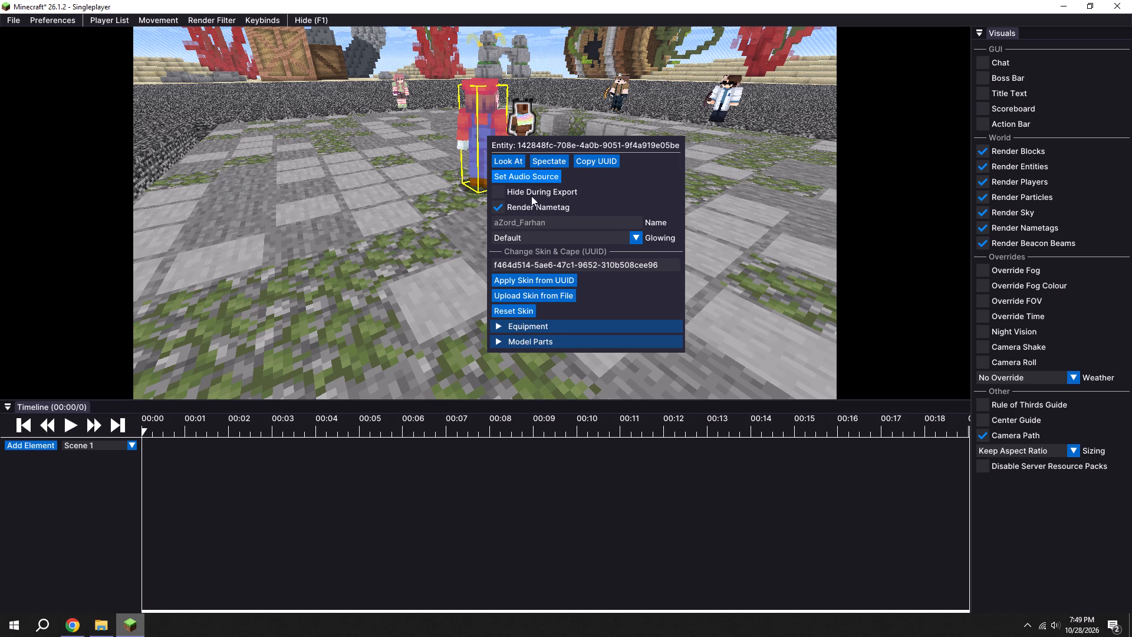
Spectate the reskinned player and switch to the front-facing third-person view.
left_click(542, 163)
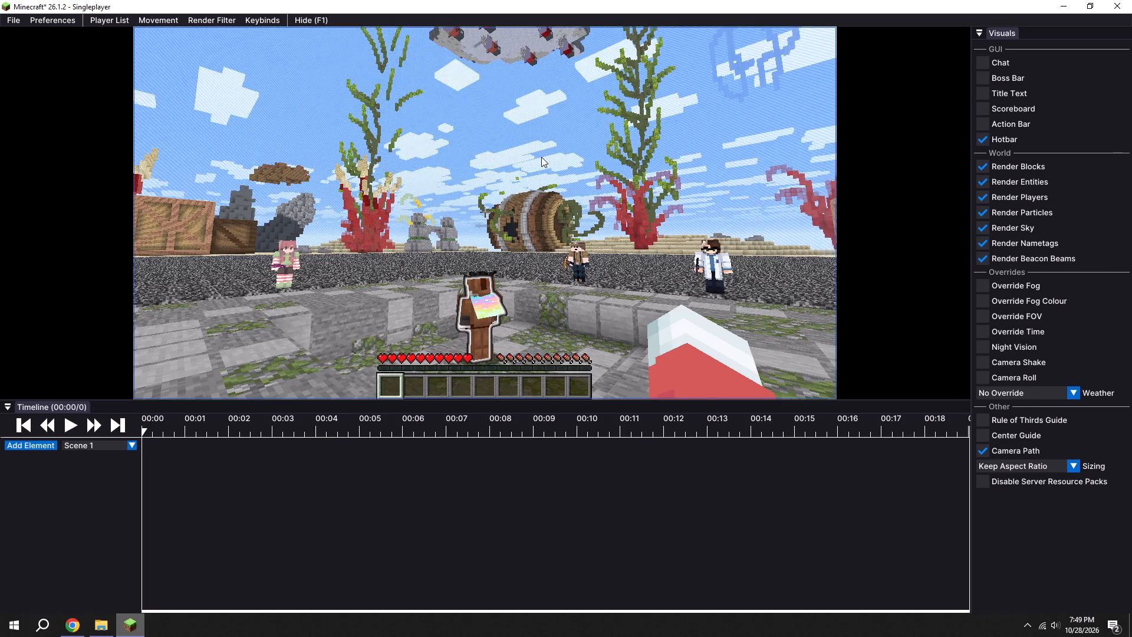
key("F5")
key("F5")
Lower the game's FOV slightly in the options and return to the replay.
key("Escape")
left_click(415, 230)
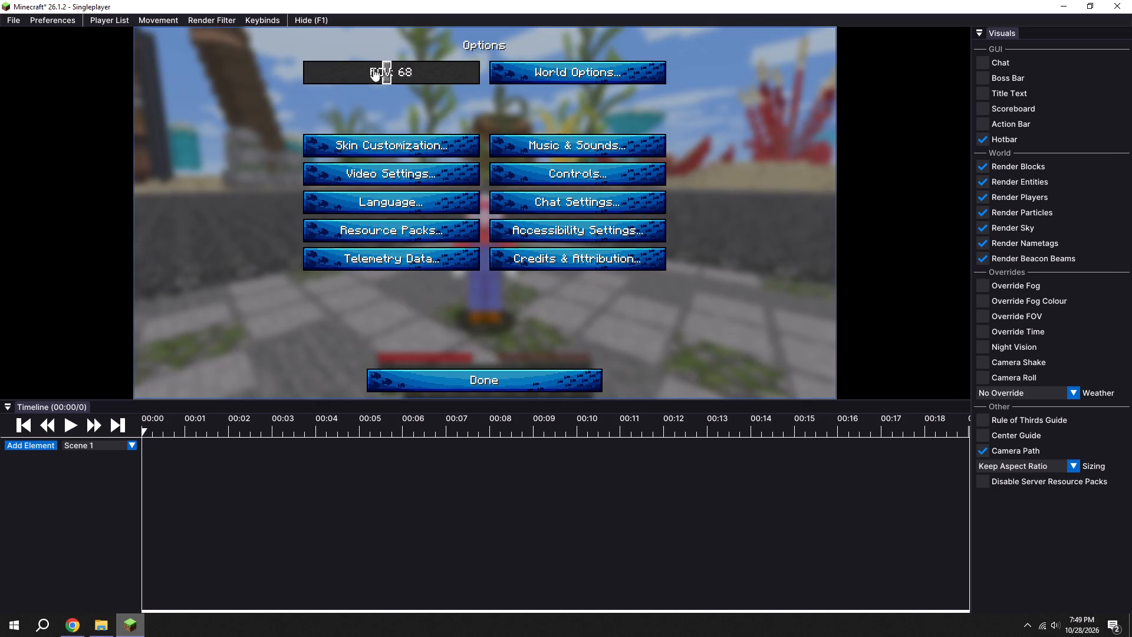
left_click_drag(388, 73, 379, 73)
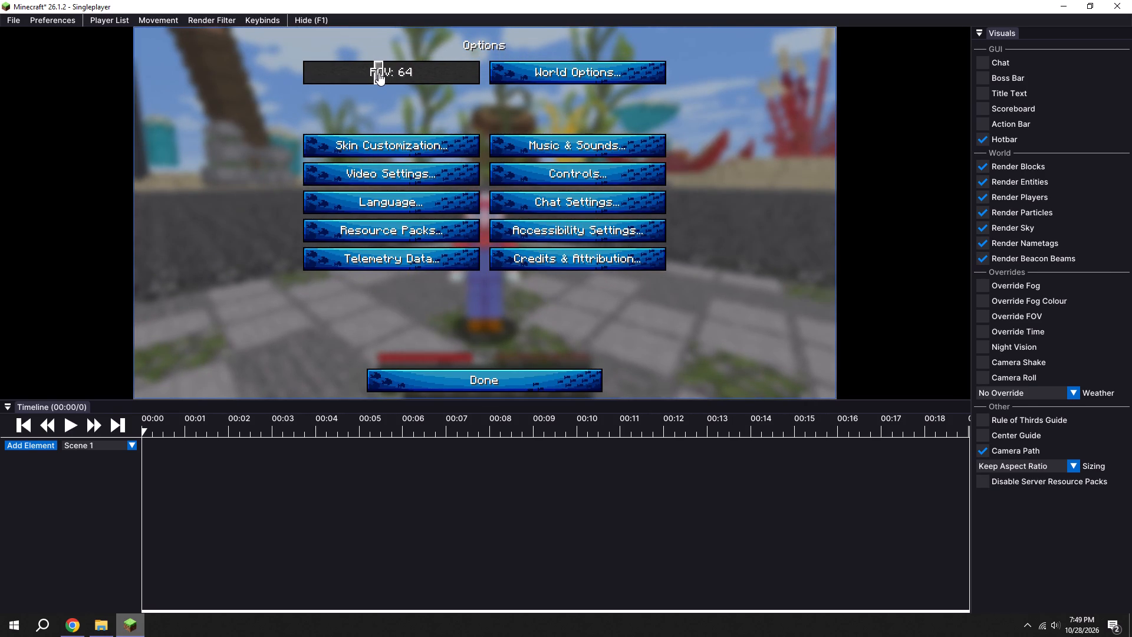
left_click_drag(379, 73, 381, 73)
key("Escape")
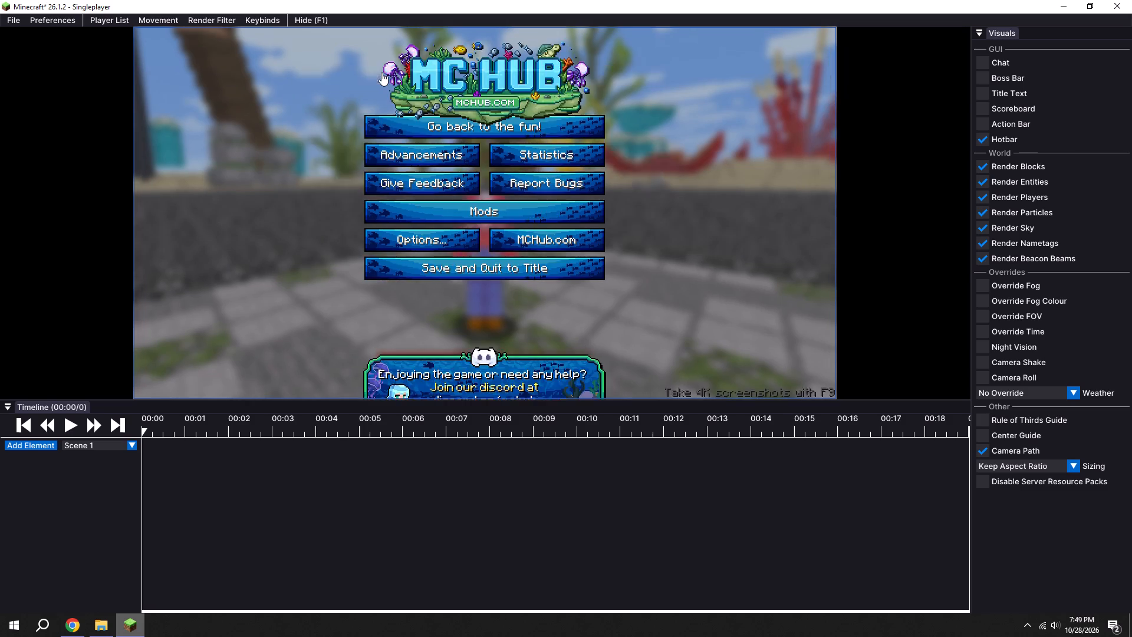
key("Escape")
Turn off beacon beams, nametags and the hotbar, and enable the rule of thirds guide.
left_click(994, 256)
left_click(992, 248)
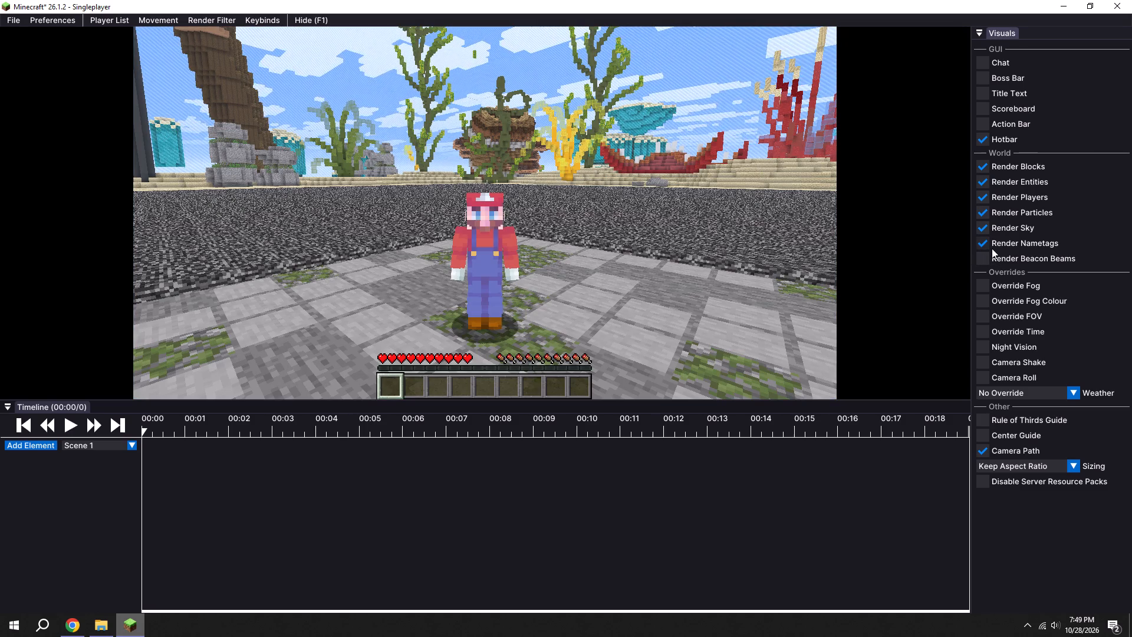
left_click(987, 140)
left_click(988, 423)
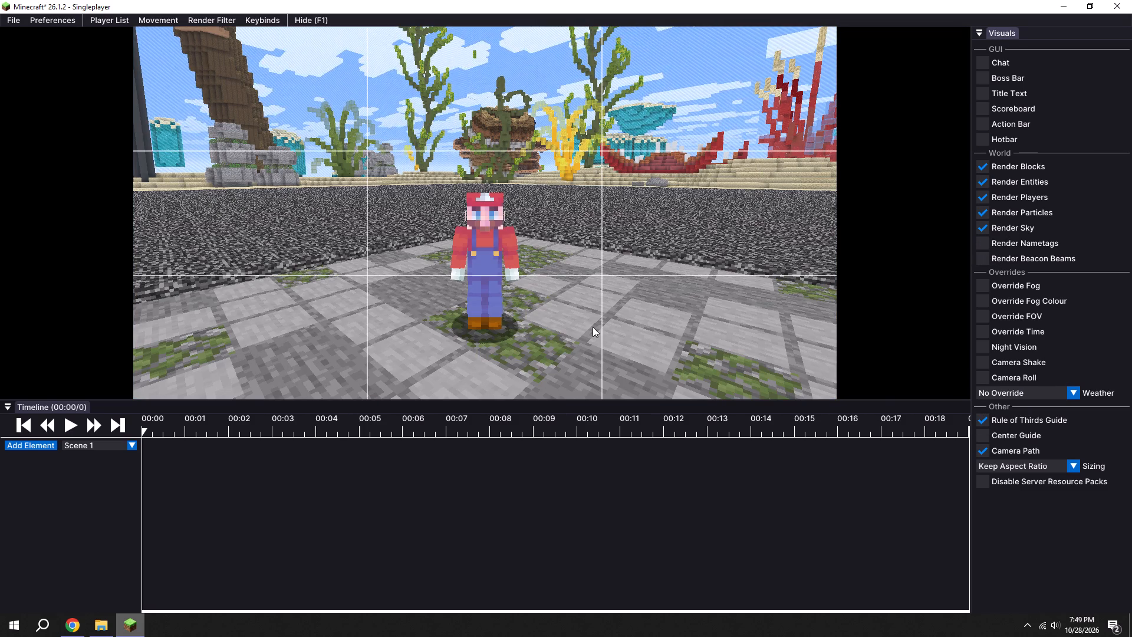
Play the replay to about 8 seconds, turning off entity rendering along the way, and pause it.
left_click(72, 423)
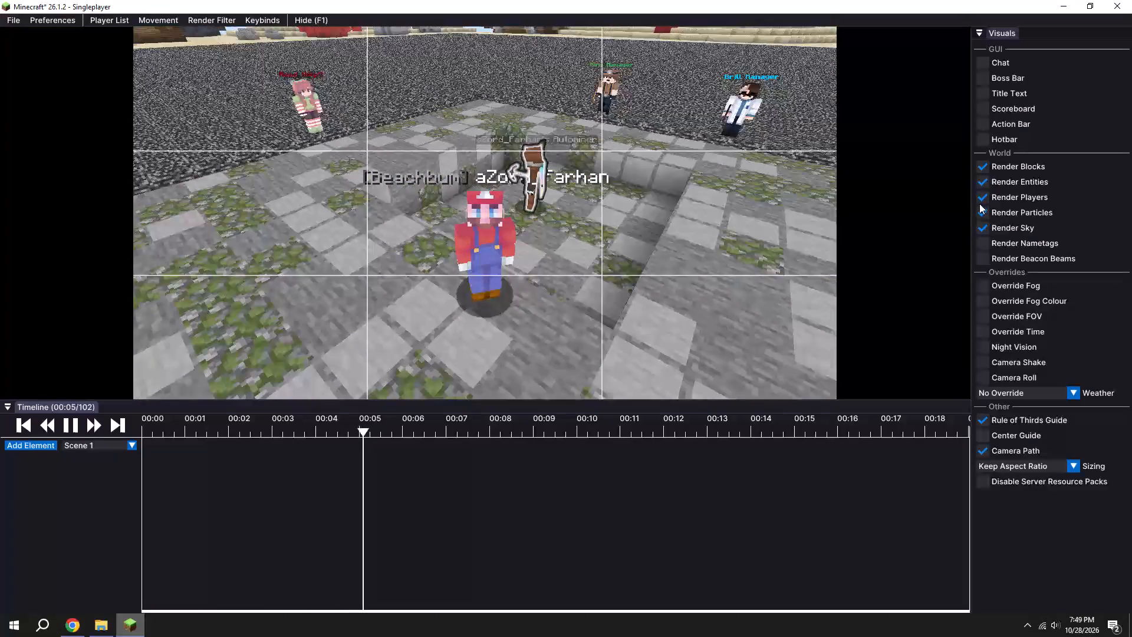
left_click(980, 182)
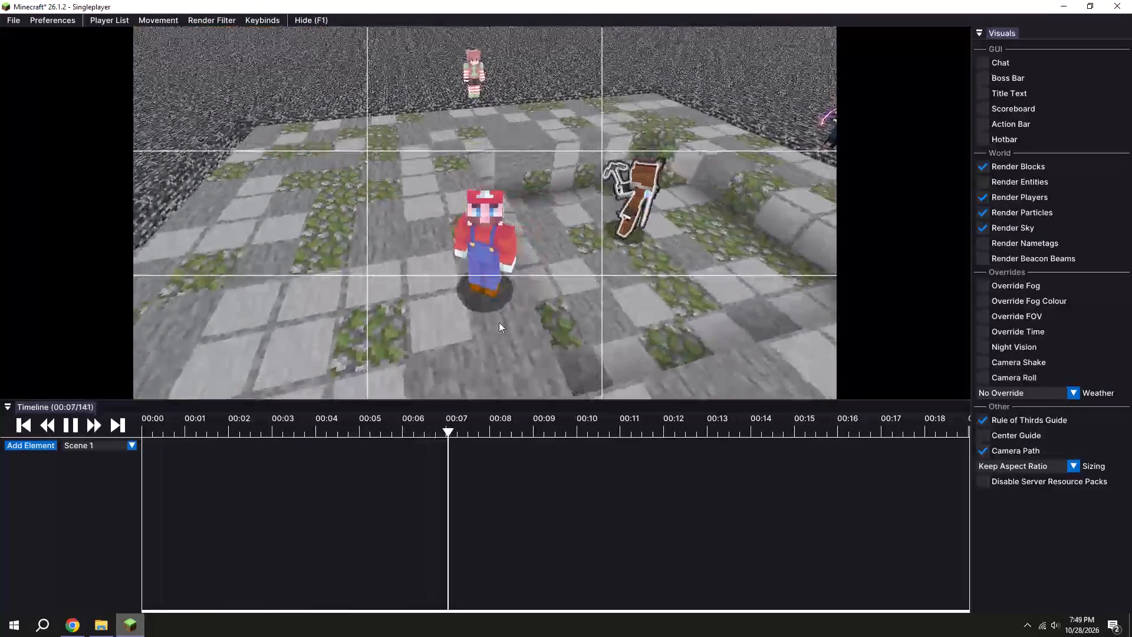
left_click(70, 421)
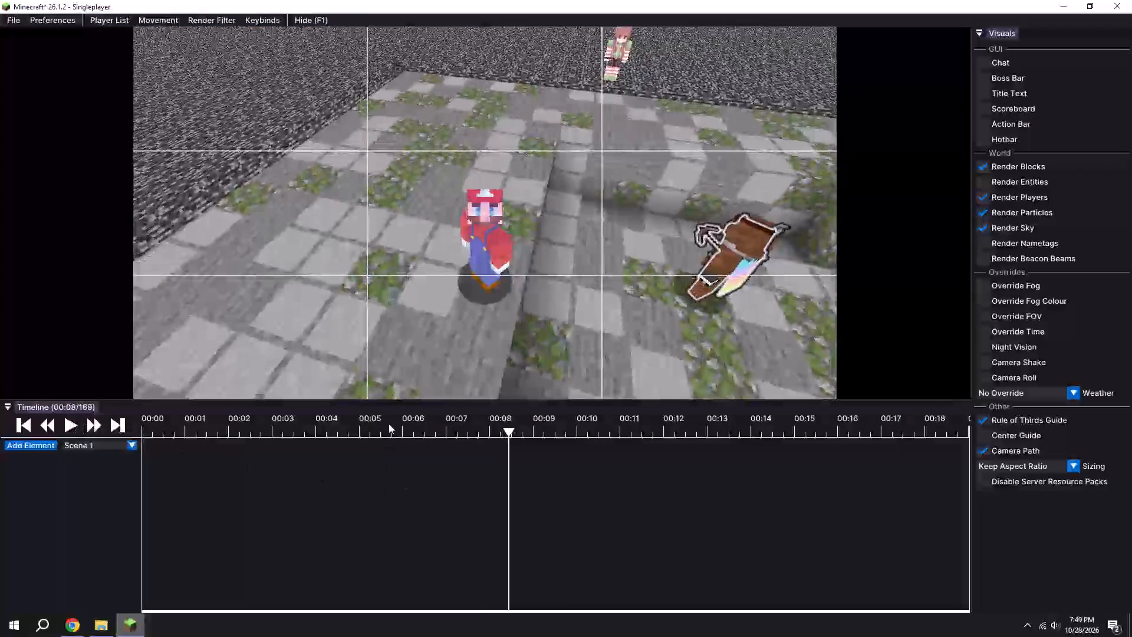
Mark the render In point at tick 114 and cycle the camera perspective for framing.
left_click(389, 423)
key("i")
key("F5")
key("F5")
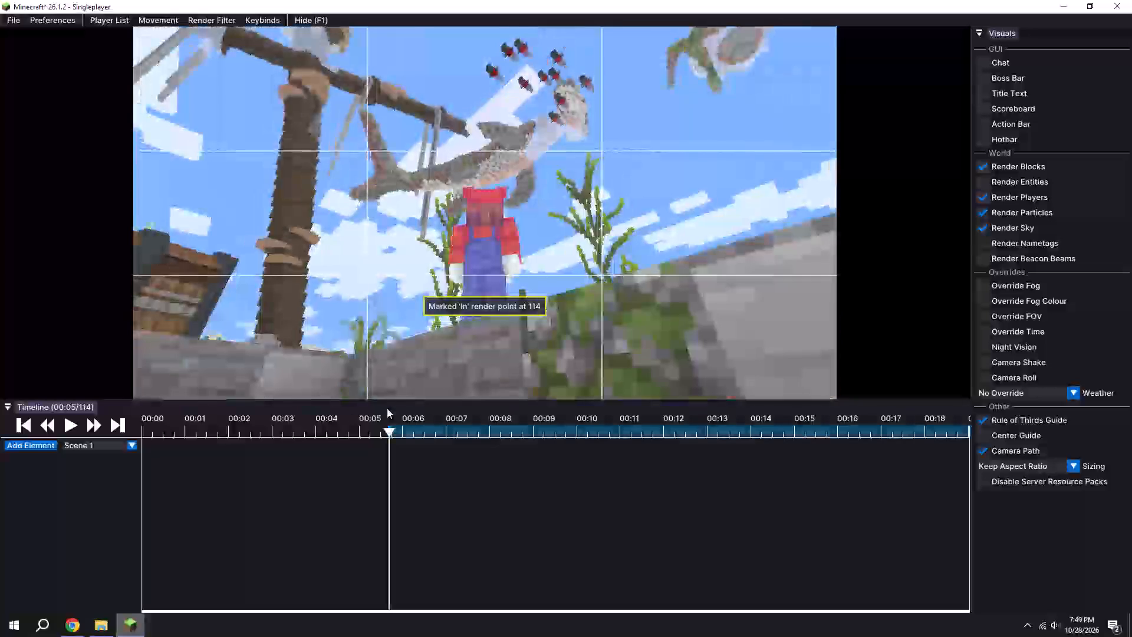
Export the marked range with the existing MP4 settings as "POV PRII 2" in the "paid one" folder.
left_click(8, 21)
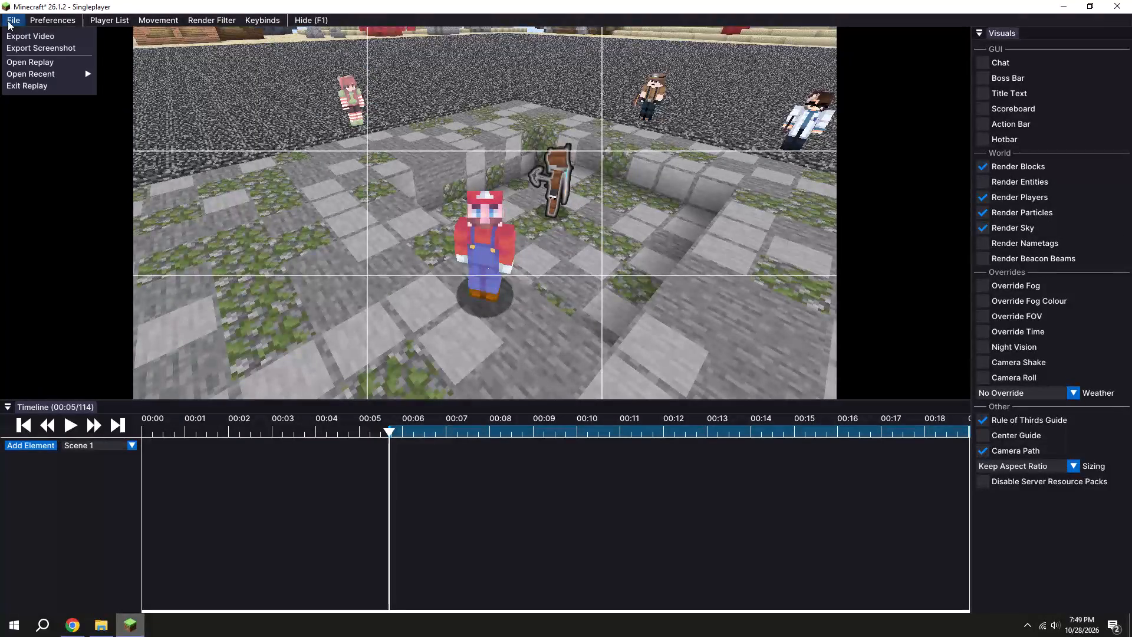
left_click(52, 30)
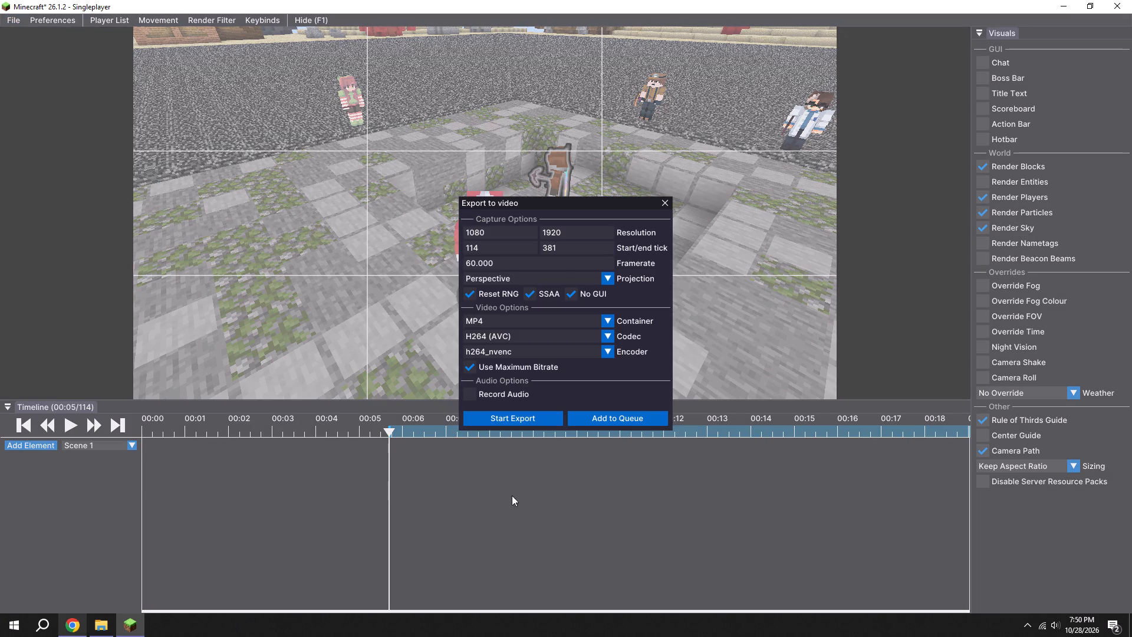
left_click(506, 421)
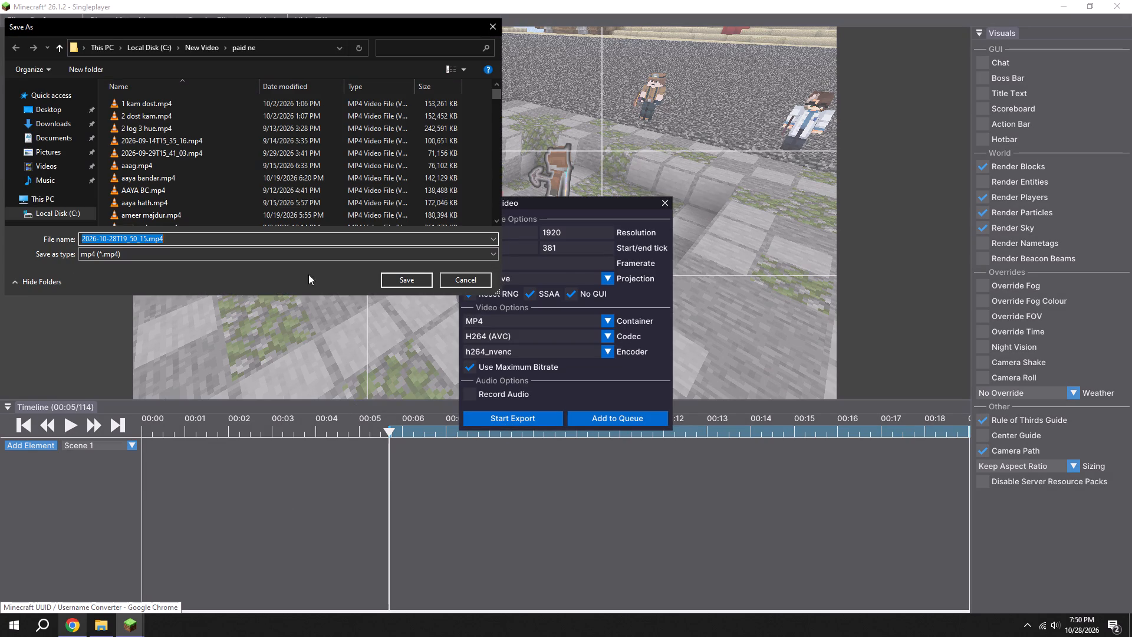
left_click(205, 50)
double_click(175, 192)
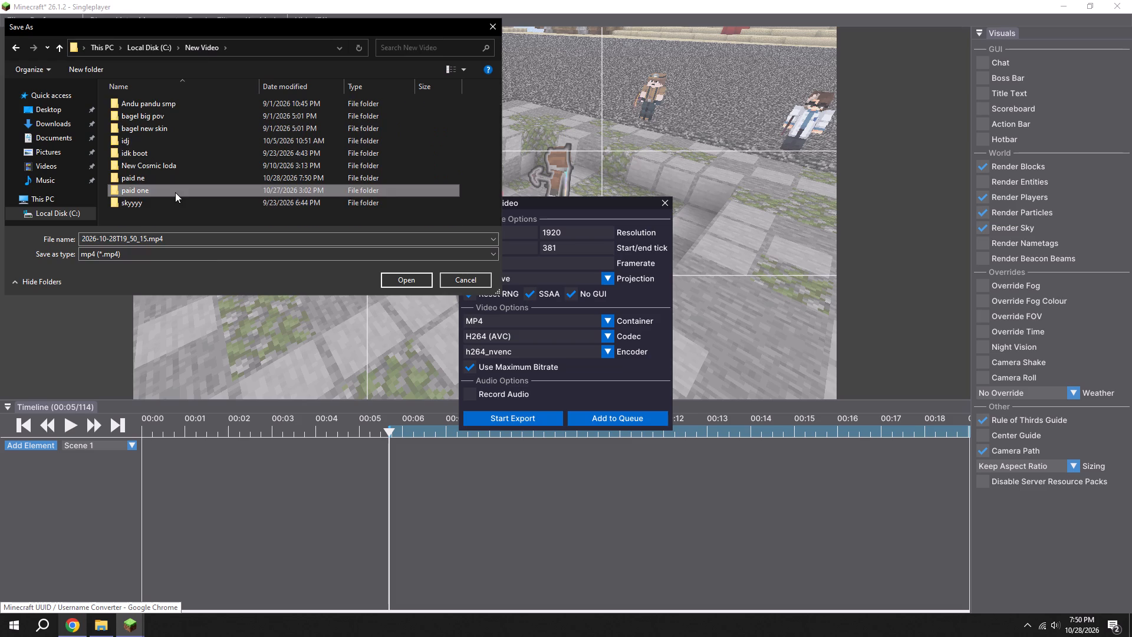
left_click(191, 238)
key("BackSpace")
type("POV PRII")
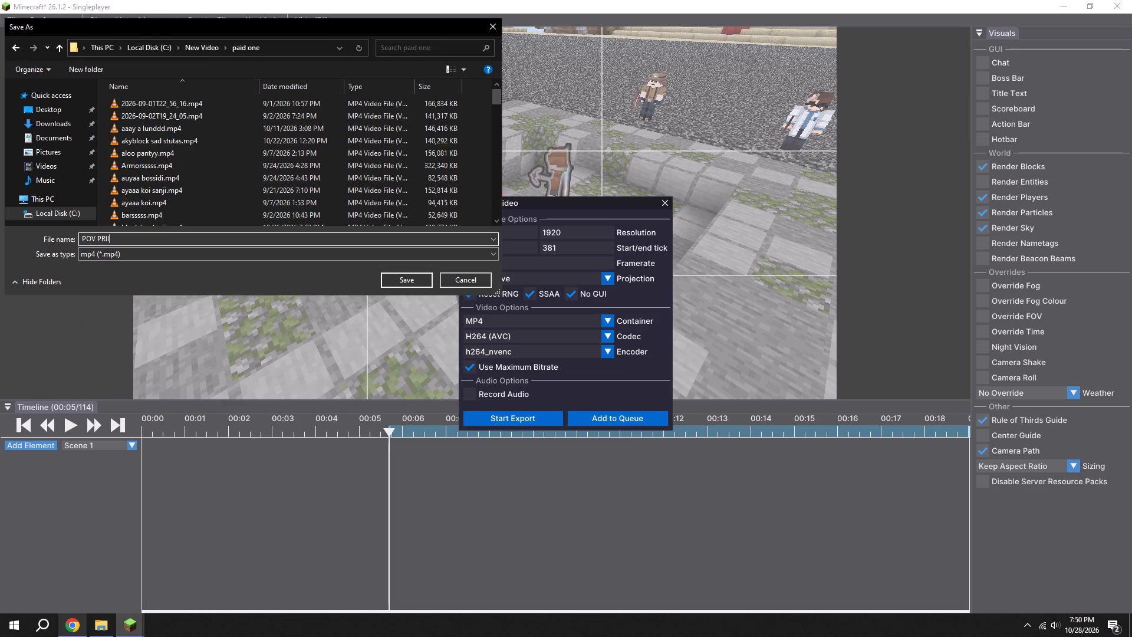
key("space")
key("2")
left_click(408, 280)
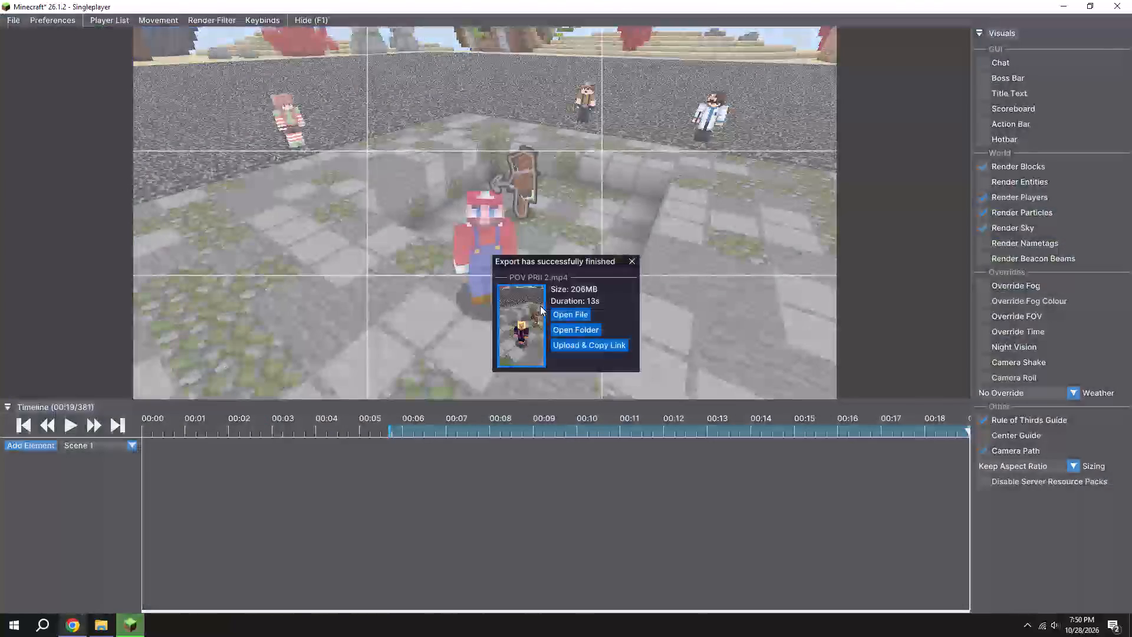
View the folder containing the exported video, then return to the replay editor.
left_click(572, 333)
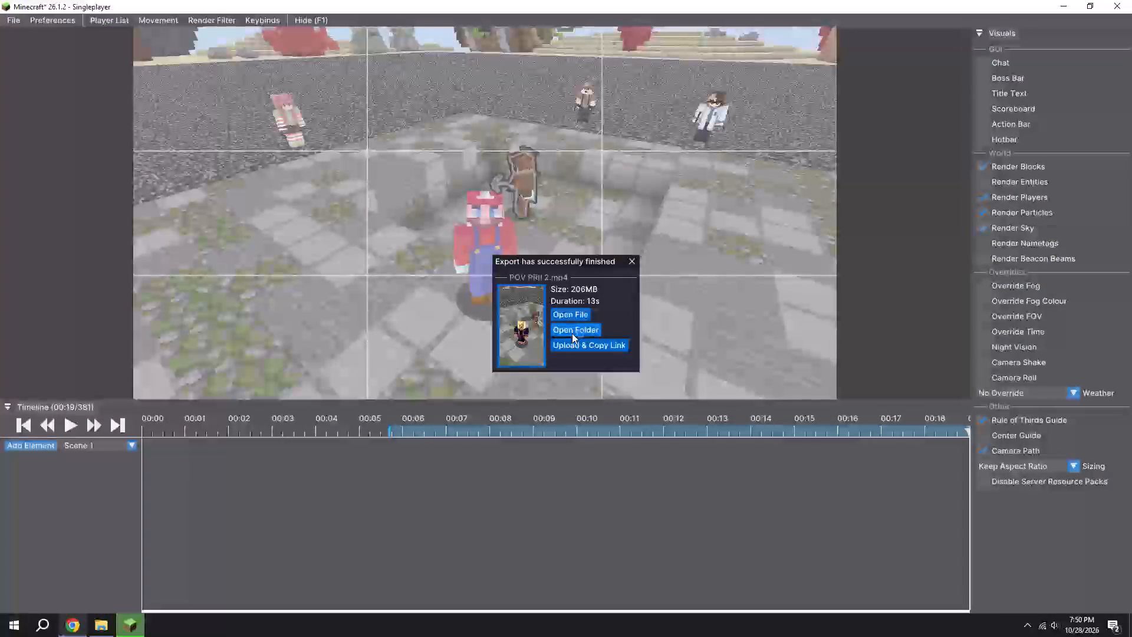
left_click(673, 108)
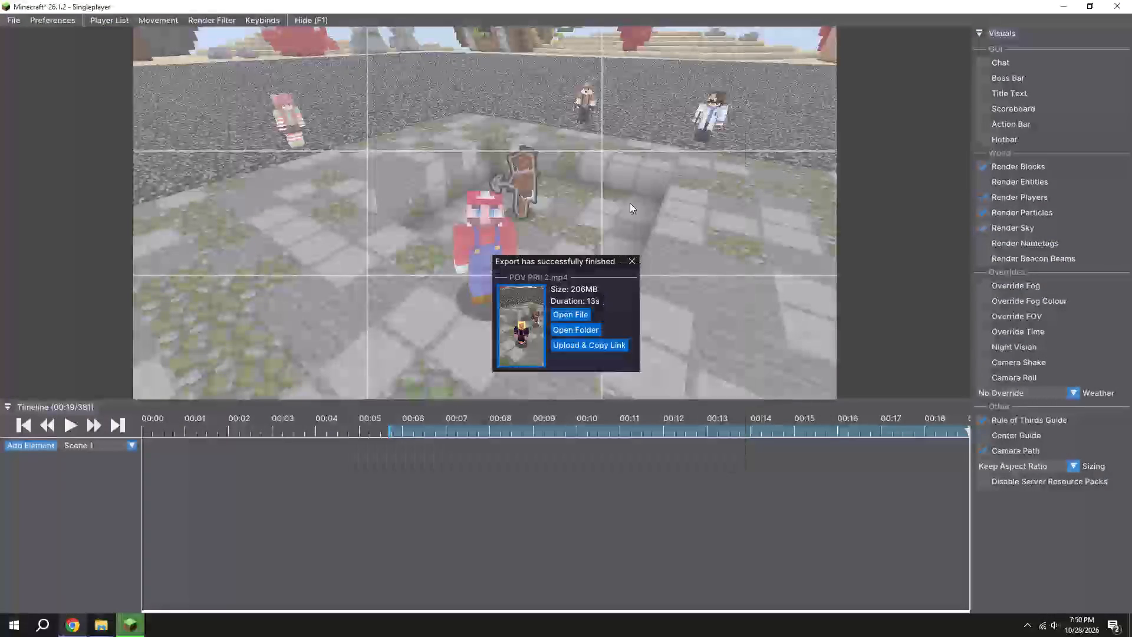
Dismiss the export summary and quit the replay to the title screen.
left_click(631, 264)
key("Escape")
left_click(545, 267)
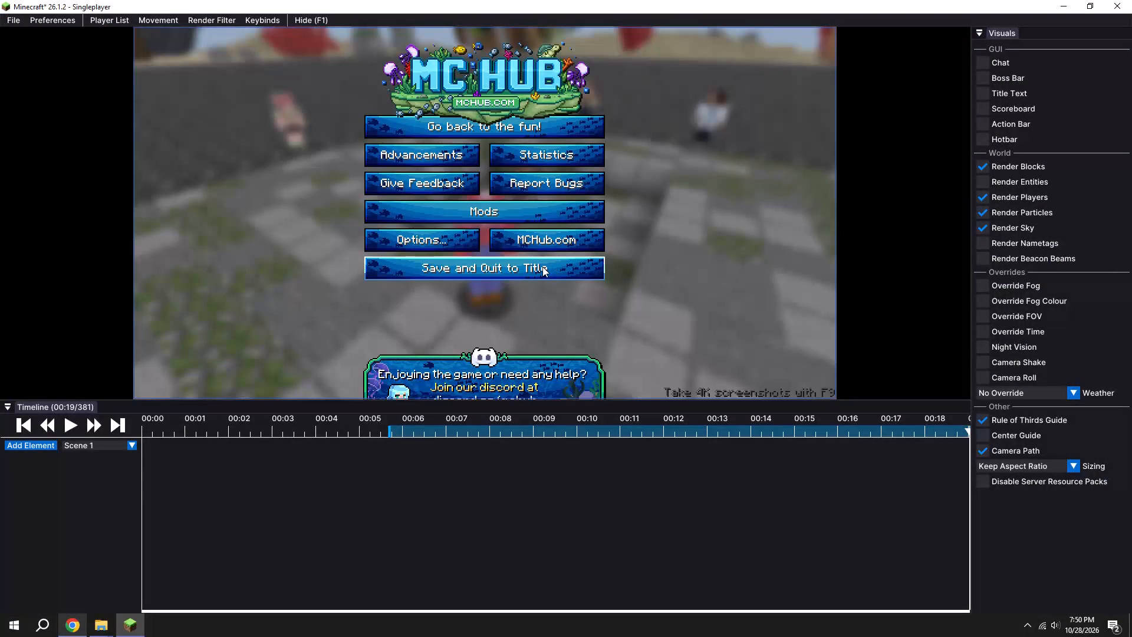
Open the replay 2026-10-28T19:43:37 from the replay list.
left_click(703, 278)
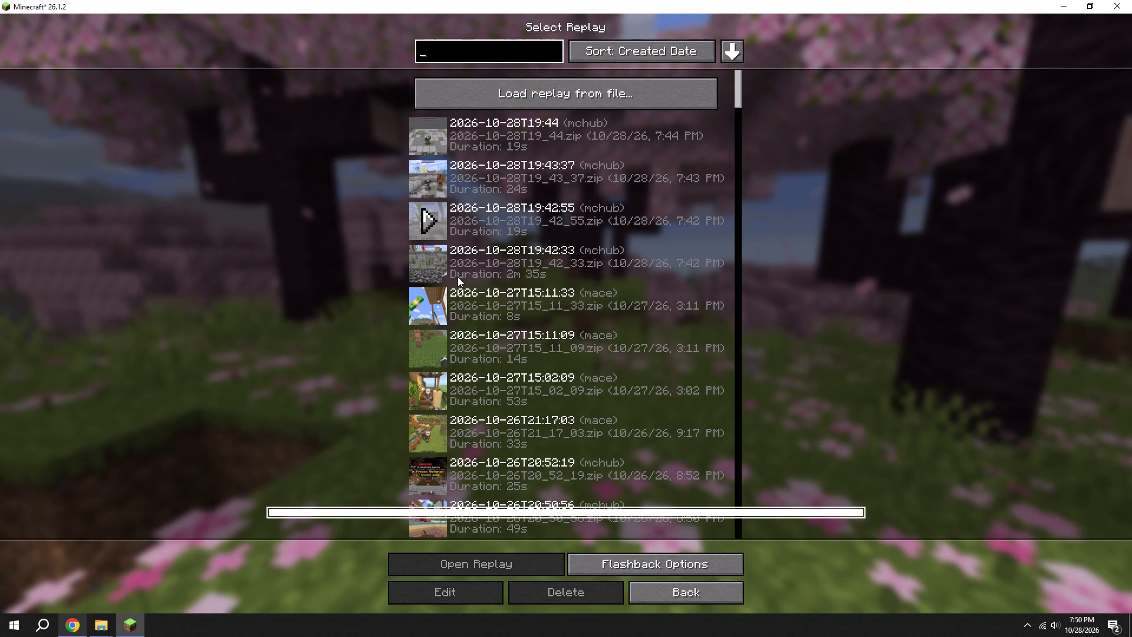
left_click(435, 181)
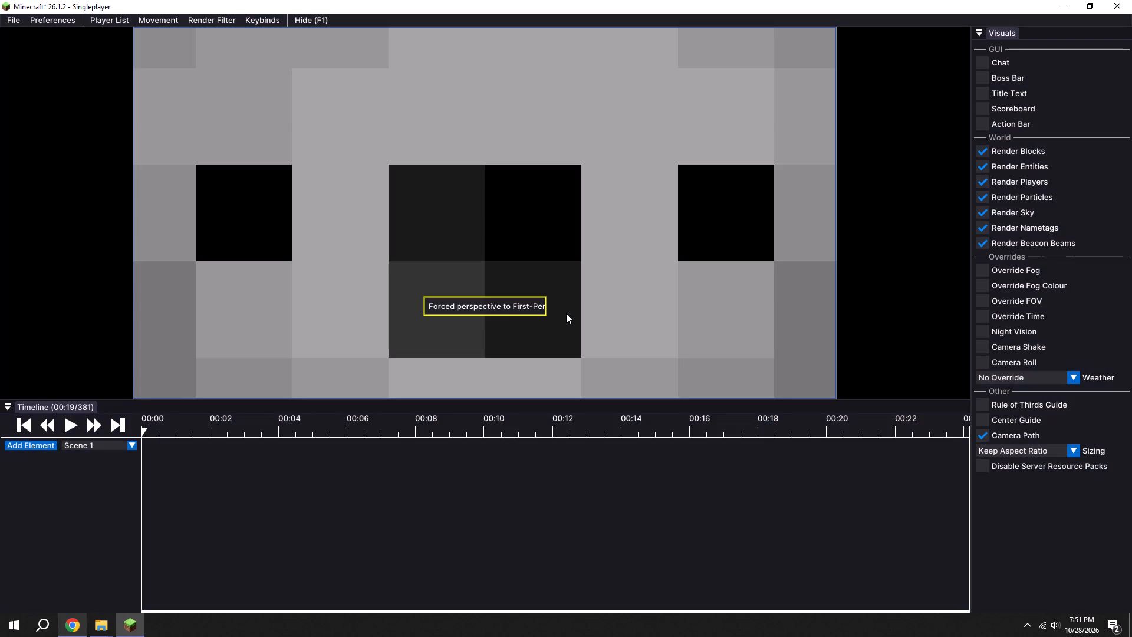
Fly the camera back and up to view the players on the mossy stone platform.
key("w")
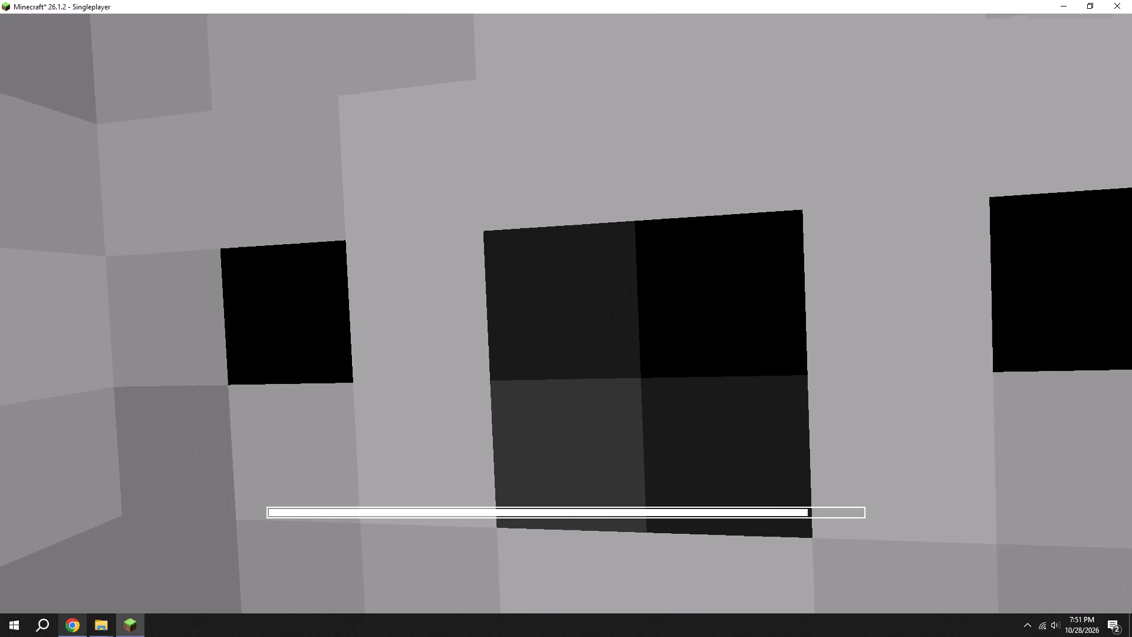
key("s")
key("space")
key("space")
key("space")
key("space")
key("space")
key("space")
key("space")
key("space")
key("space")
key("space")
key("space")
key("space")
key("space")
key("space")
key("space")
key("space")
key("space")
key("space")
key("space")
key("space")
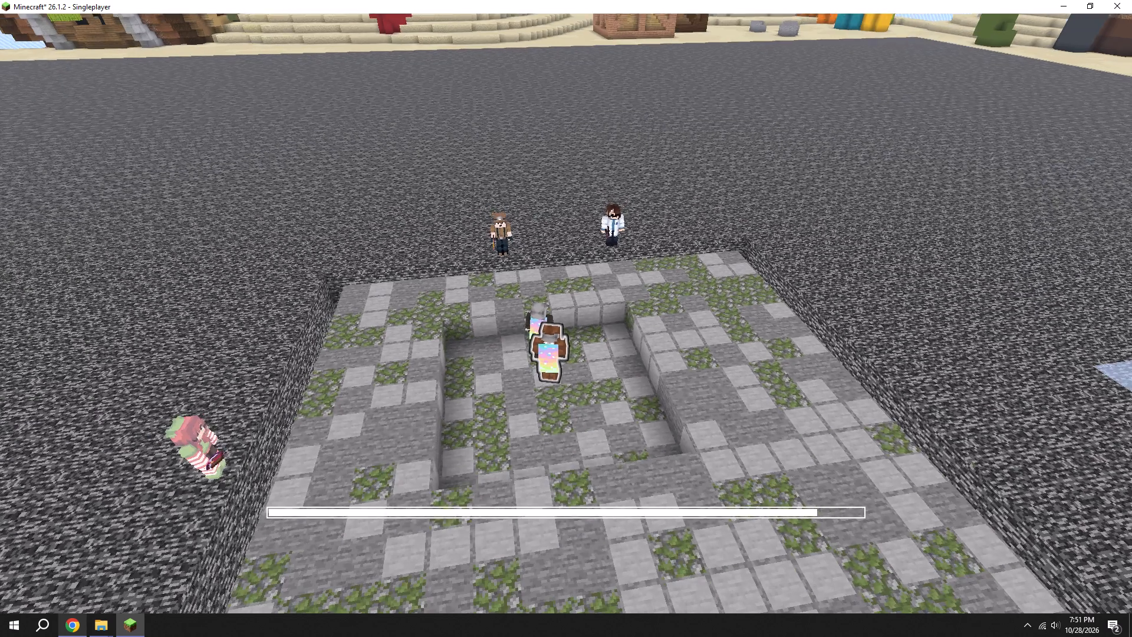
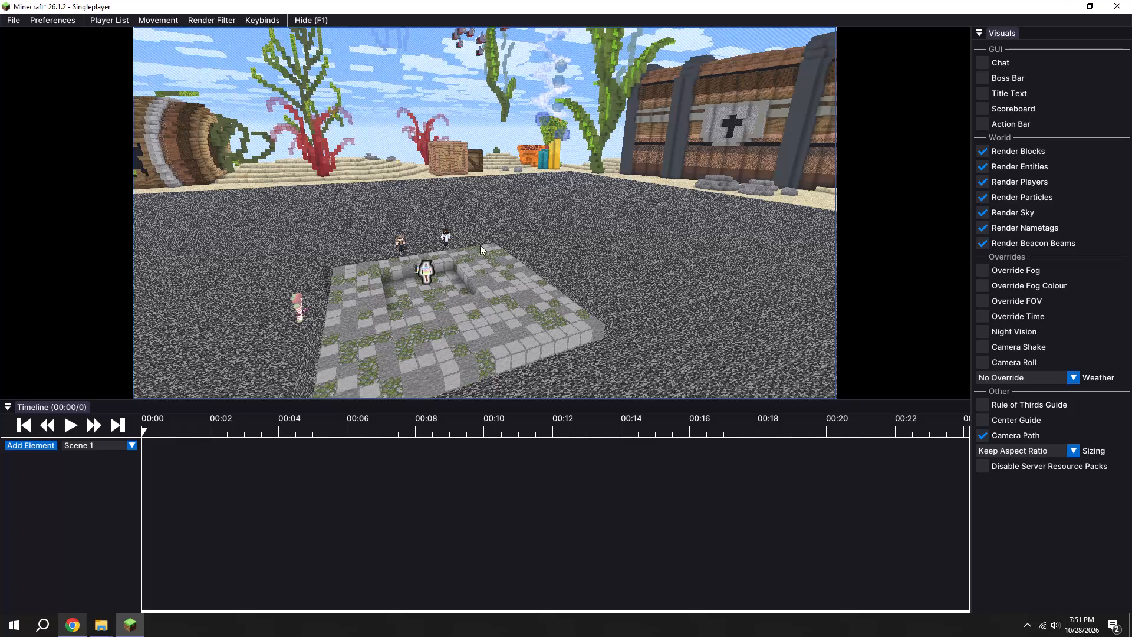
Play the replay up to about 00:05 and pause it, moving the camera closer to the mossy stone platform.
key("Escape")
key("Escape")
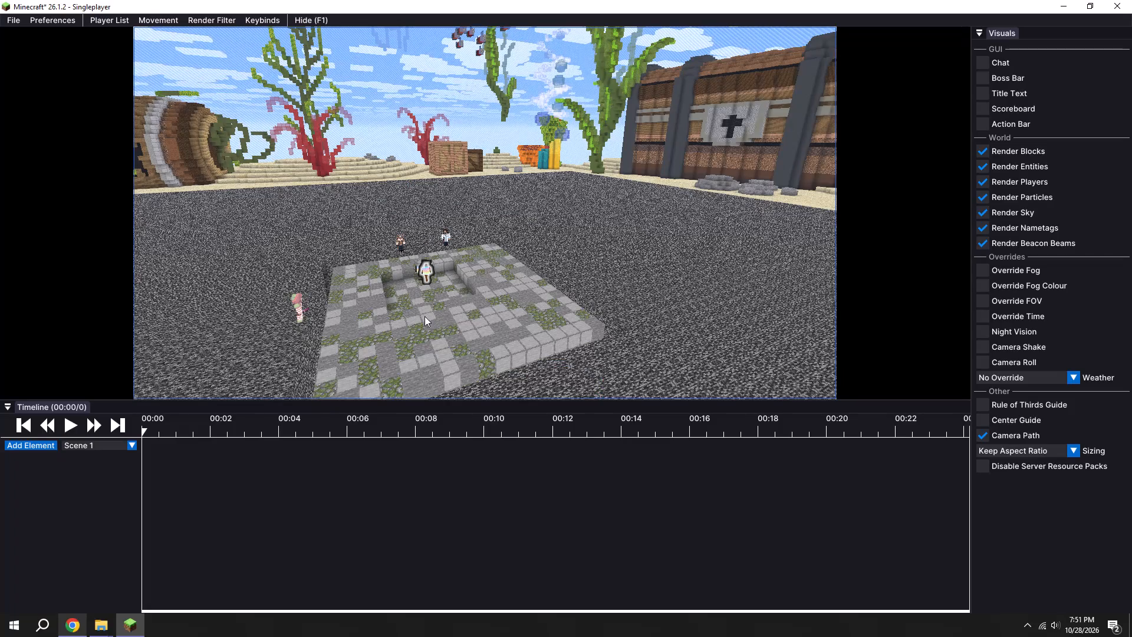
left_click(74, 421)
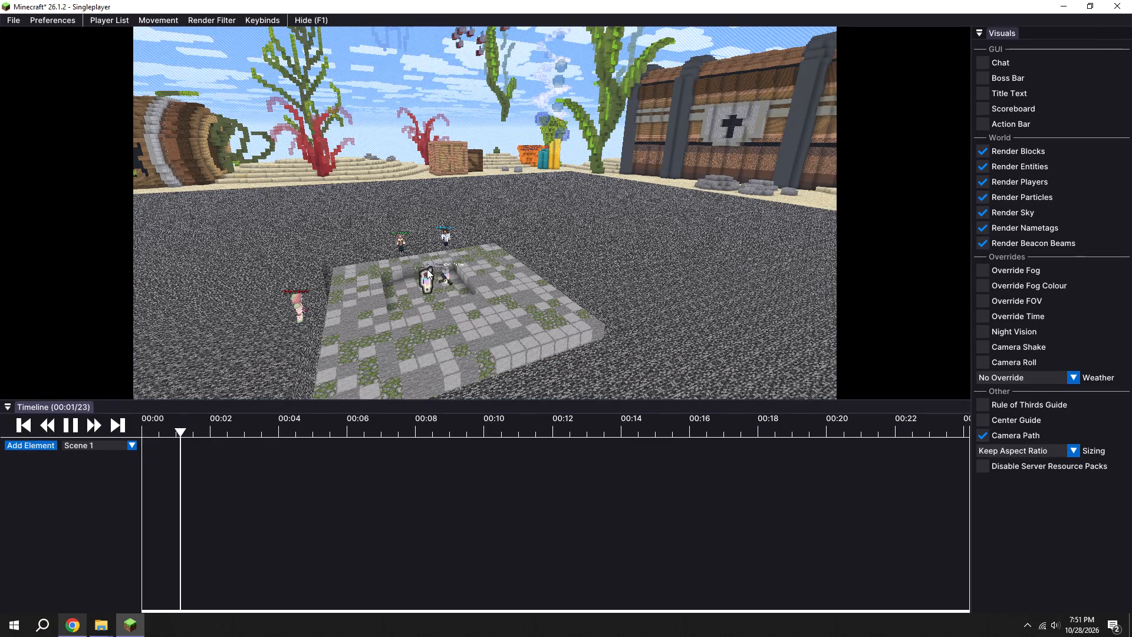
key("w")
left_click_drag(481, 291, 566, 313)
right_click_drag(532, 237, 538, 239)
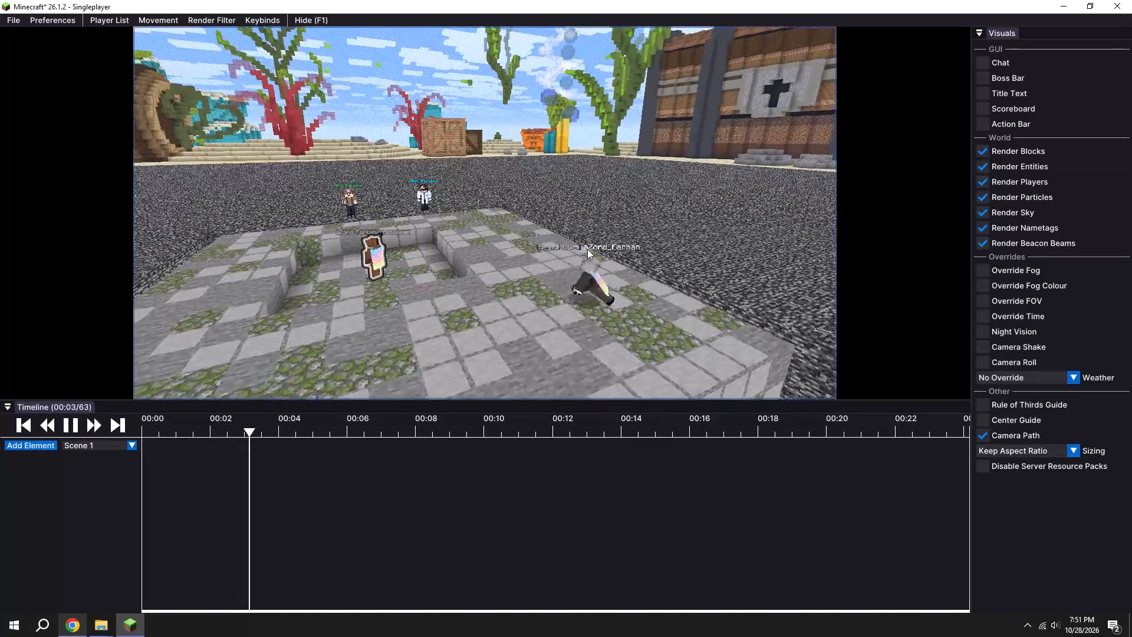
right_click(651, 281)
right_click(687, 310)
key("s")
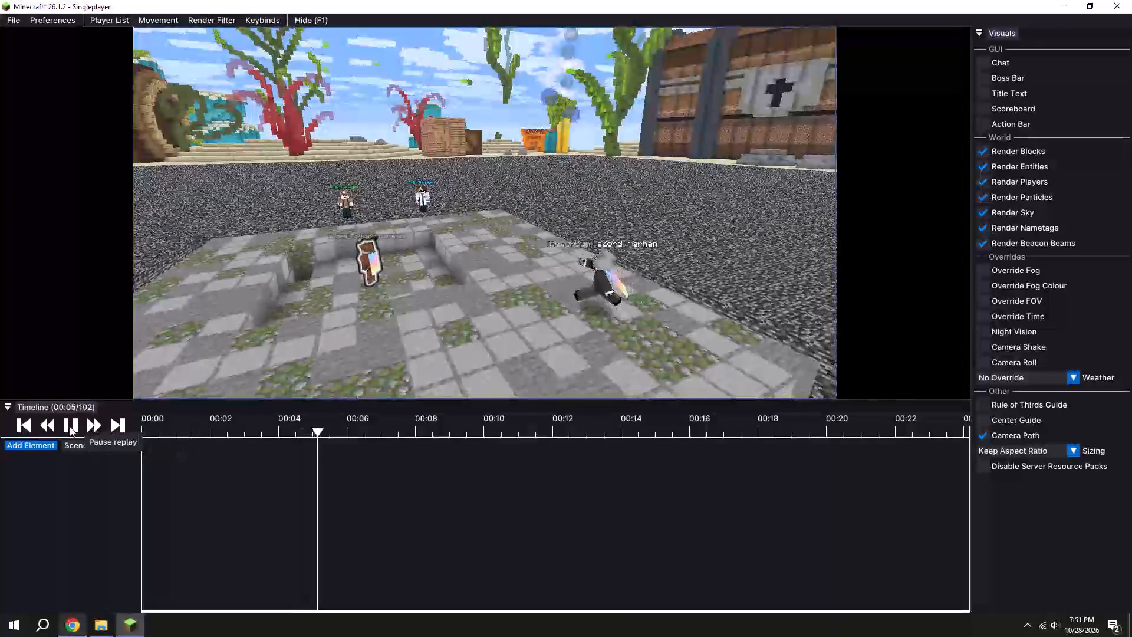
left_click(70, 426)
Change the skin of the running player on the stone platform using the copied skin UUID.
key("w")
right_click(614, 292)
left_click(666, 433)
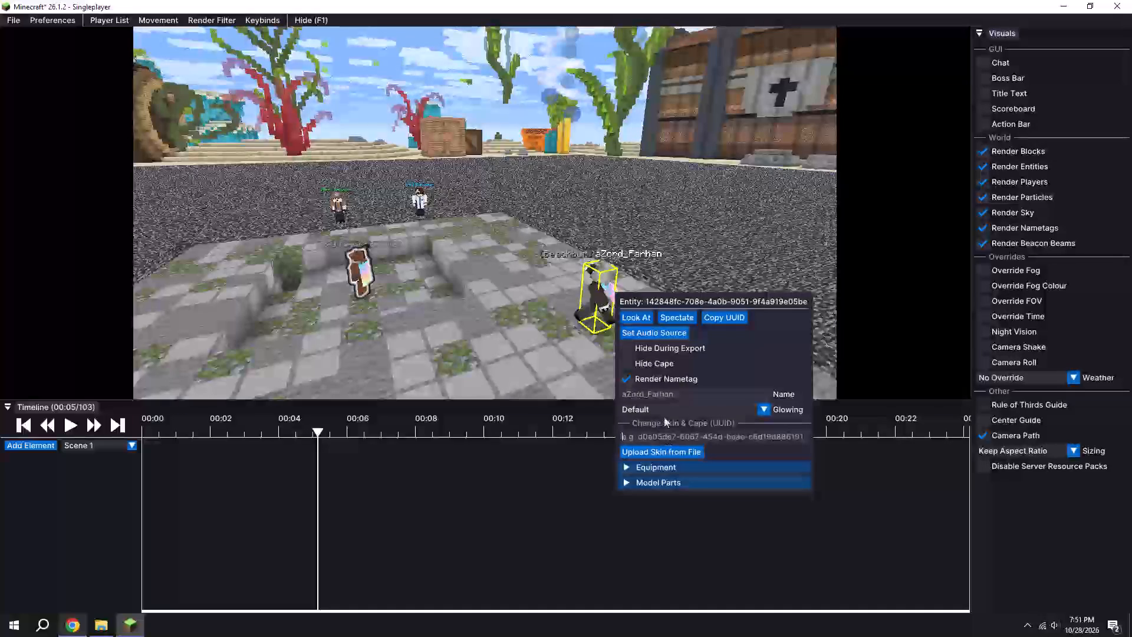
key("ctrl+v")
left_click(658, 452)
left_click(278, 267)
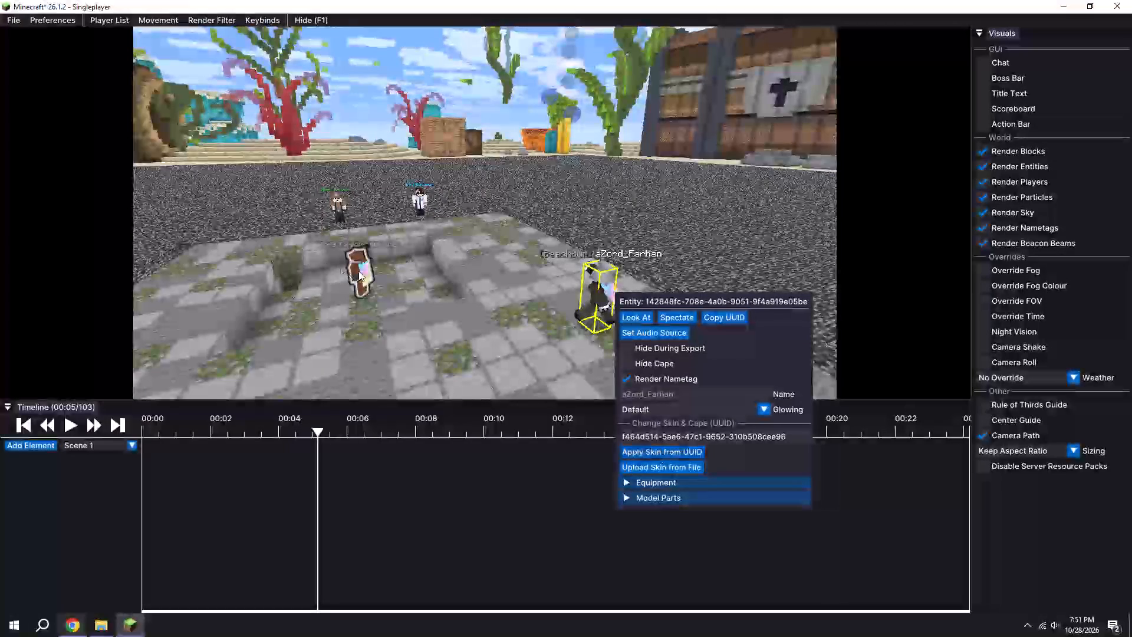
Apply the same copied skin UUID to the outlined brown figure in the platform's recess.
right_click(363, 268)
right_click(361, 265)
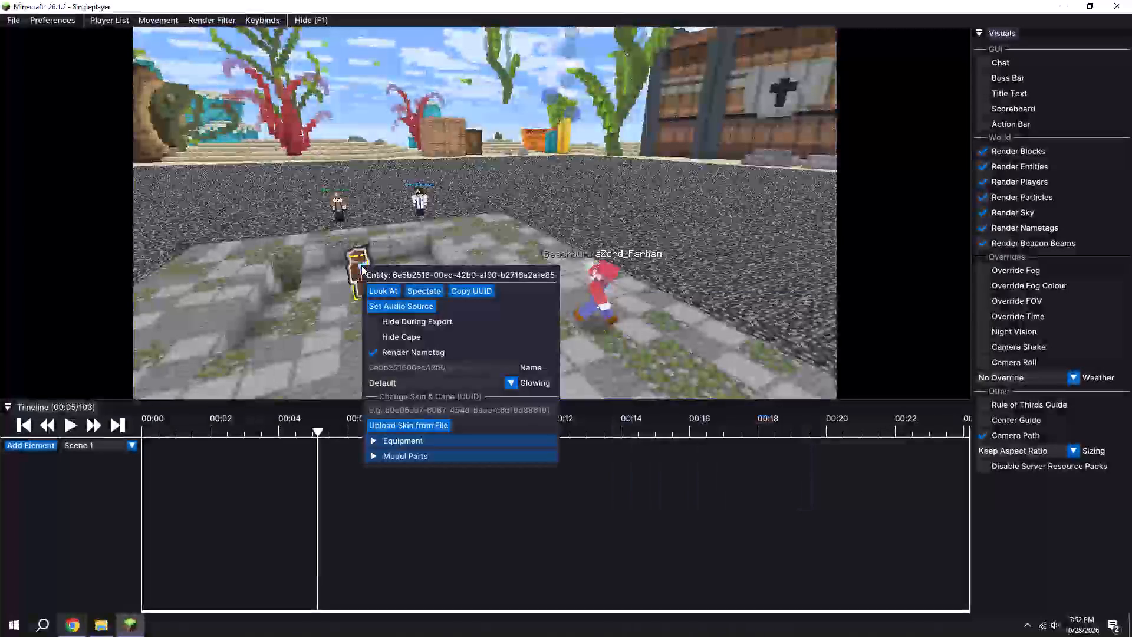
left_click(412, 412)
key("ctrl+v")
left_click(414, 424)
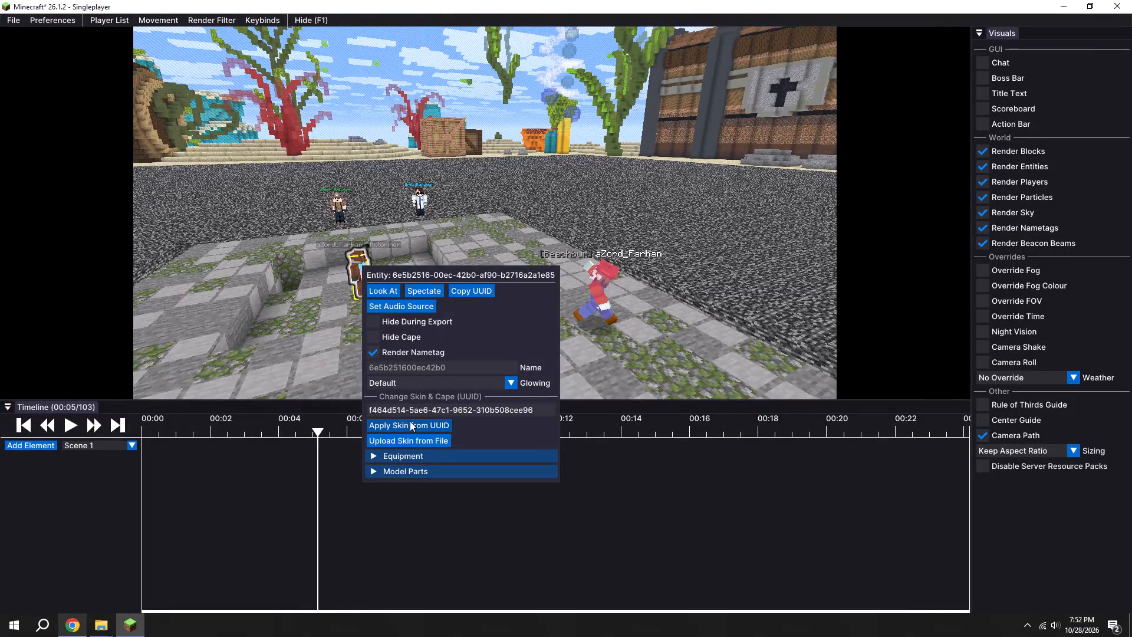
left_click(311, 276)
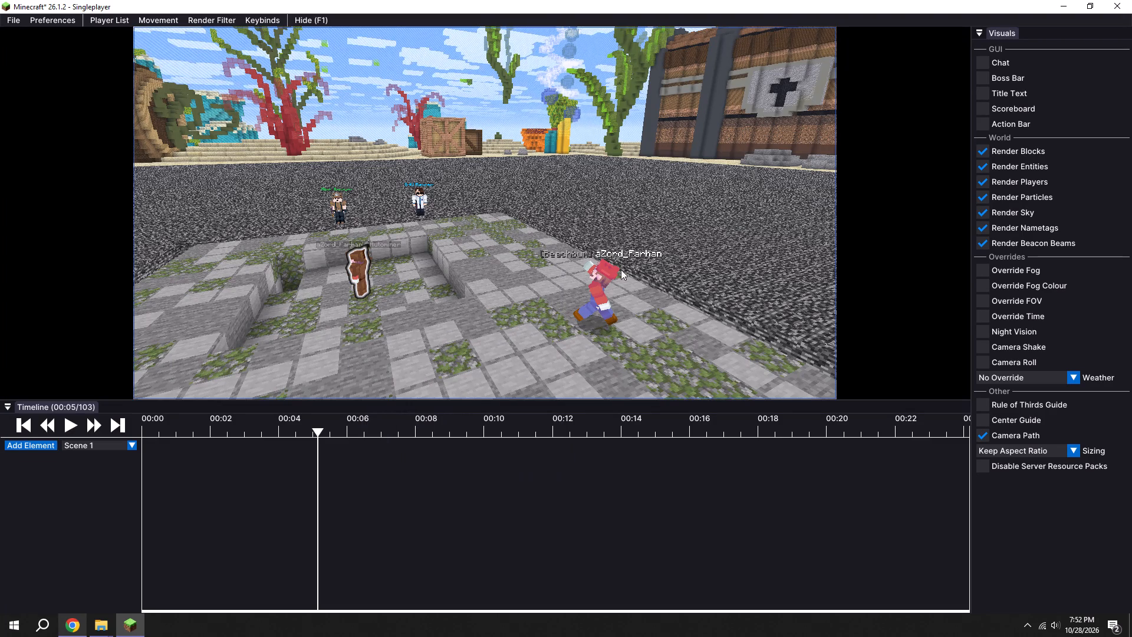
Turn off rendering of entities, beacon beams and nametags, and enable the Rule of Thirds guide.
left_click(982, 165)
left_click(982, 238)
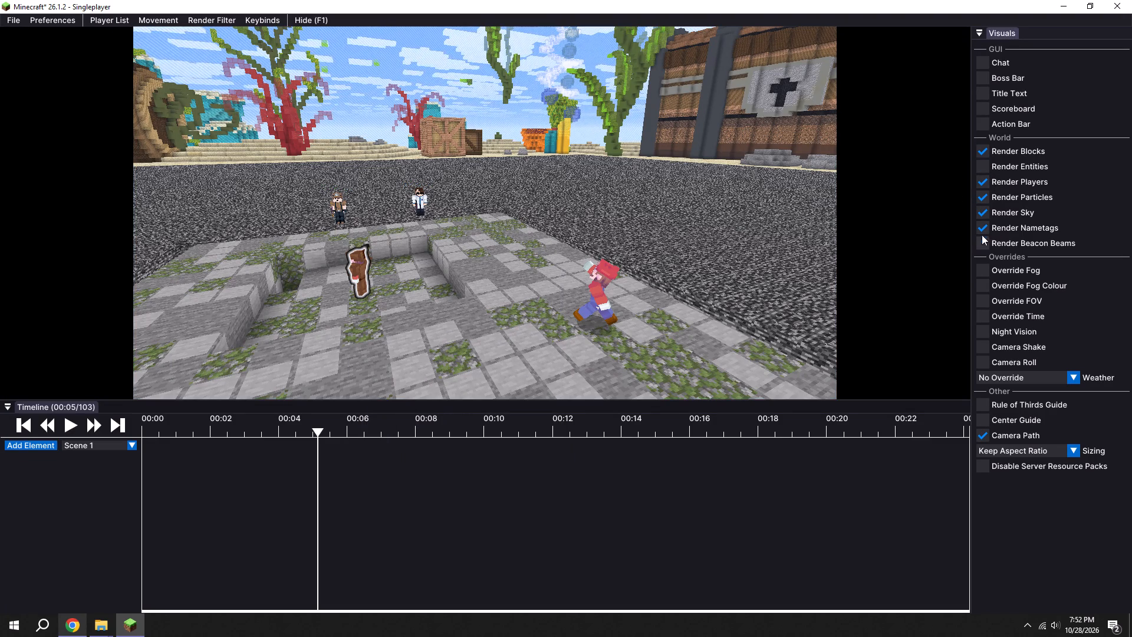
left_click(982, 229)
left_click(989, 405)
Spectate the reskinned running player in front-facing third-person view and hide the hotbar.
right_click(597, 295)
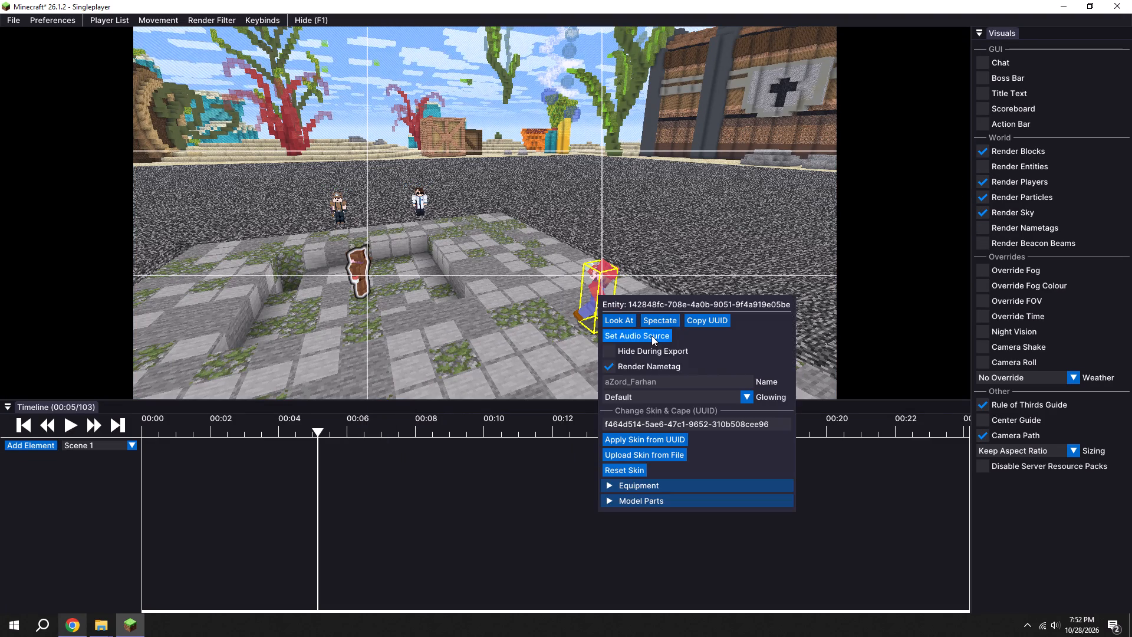
left_click(653, 317)
key("F5")
key("F5")
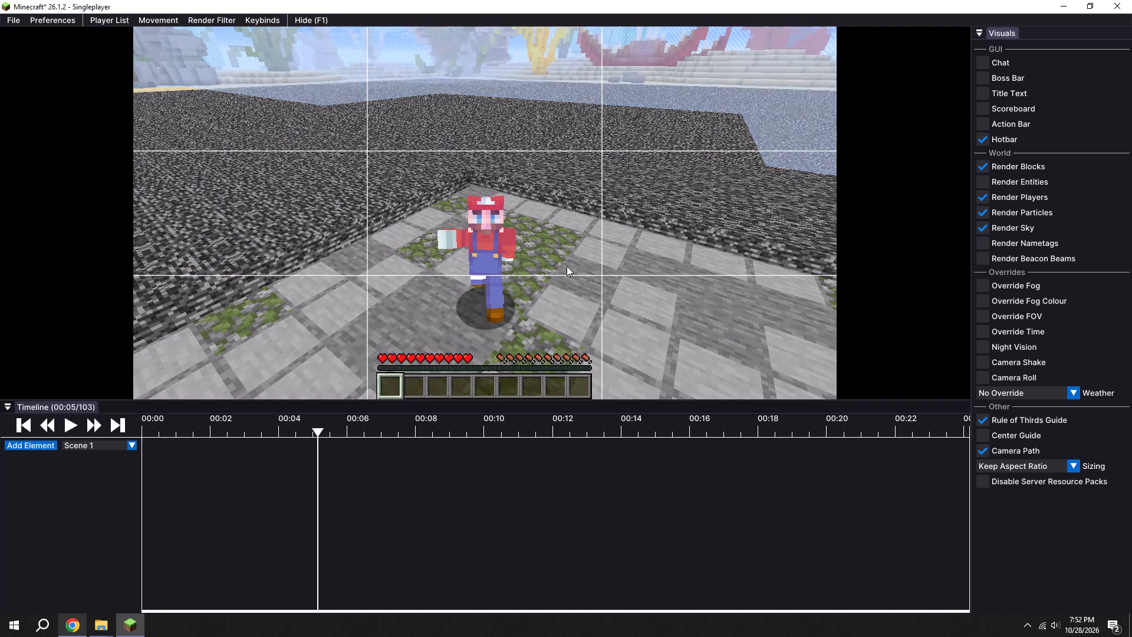
key("Escape")
left_click(423, 243)
key("Escape")
key("Escape")
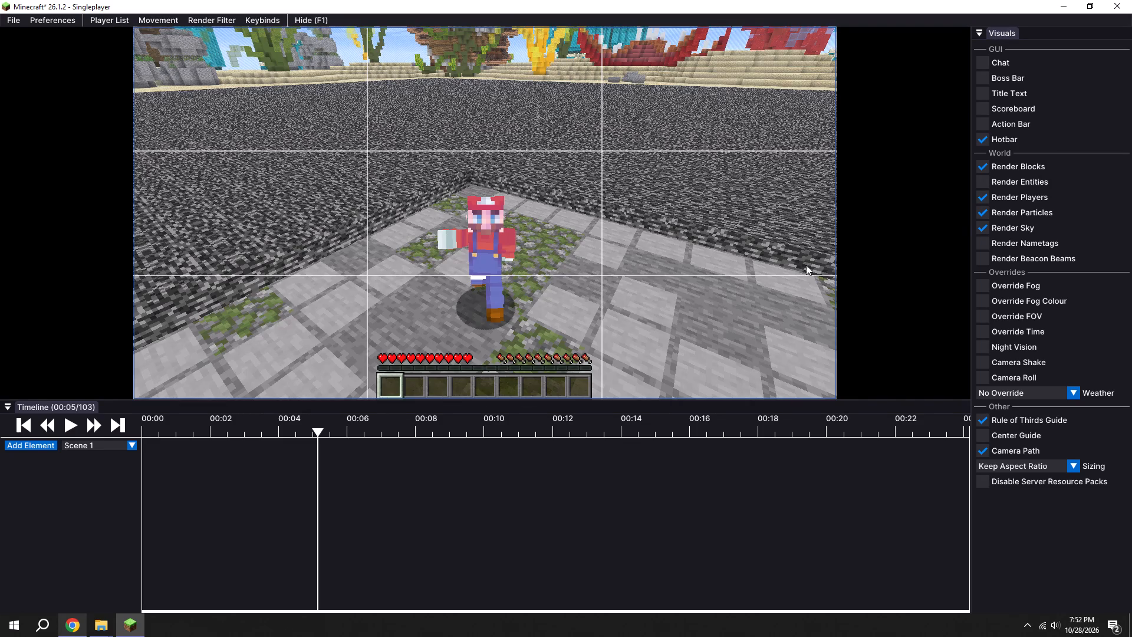
left_click(983, 142)
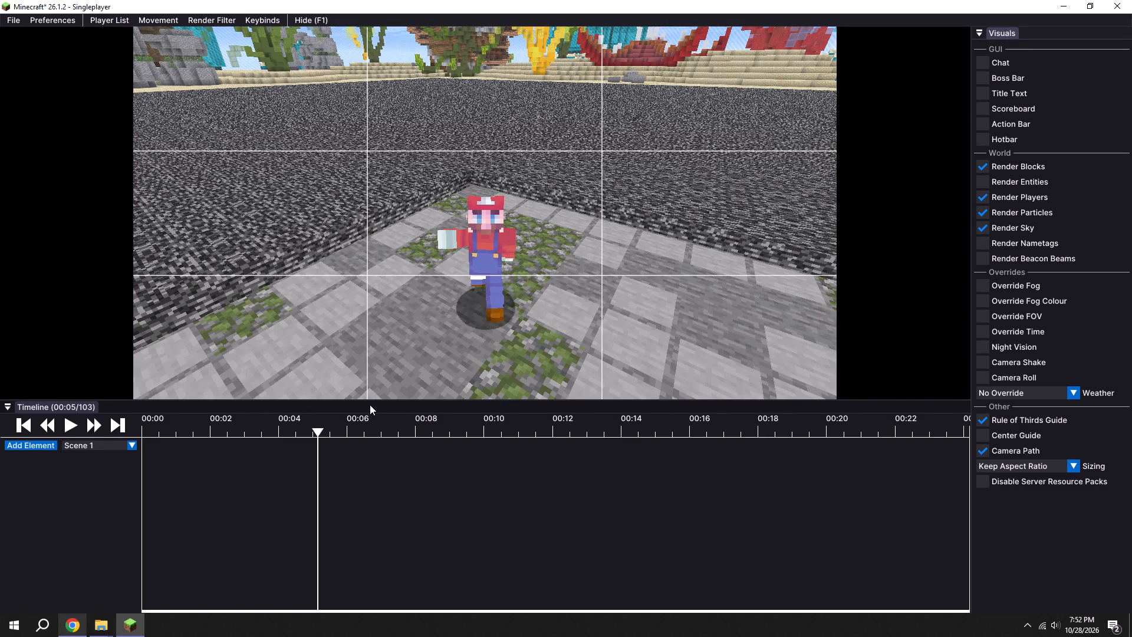
Mark the In render point at tick 103 and export the video as an MP4 named "povv bbag pri 2" in the paid one folder.
key("i")
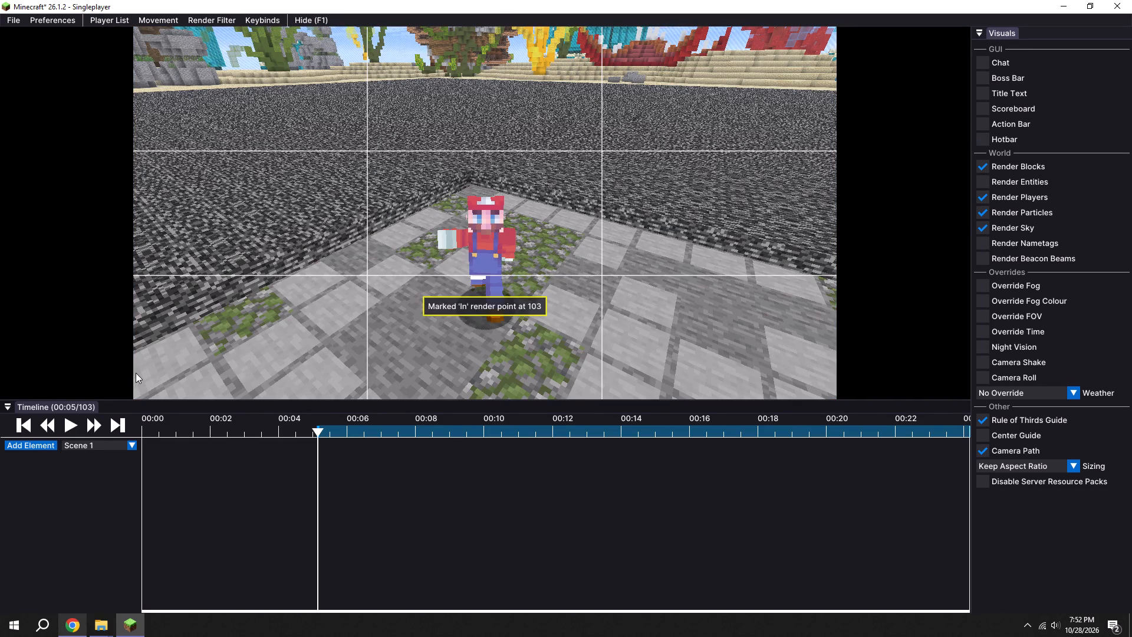
left_click(12, 19)
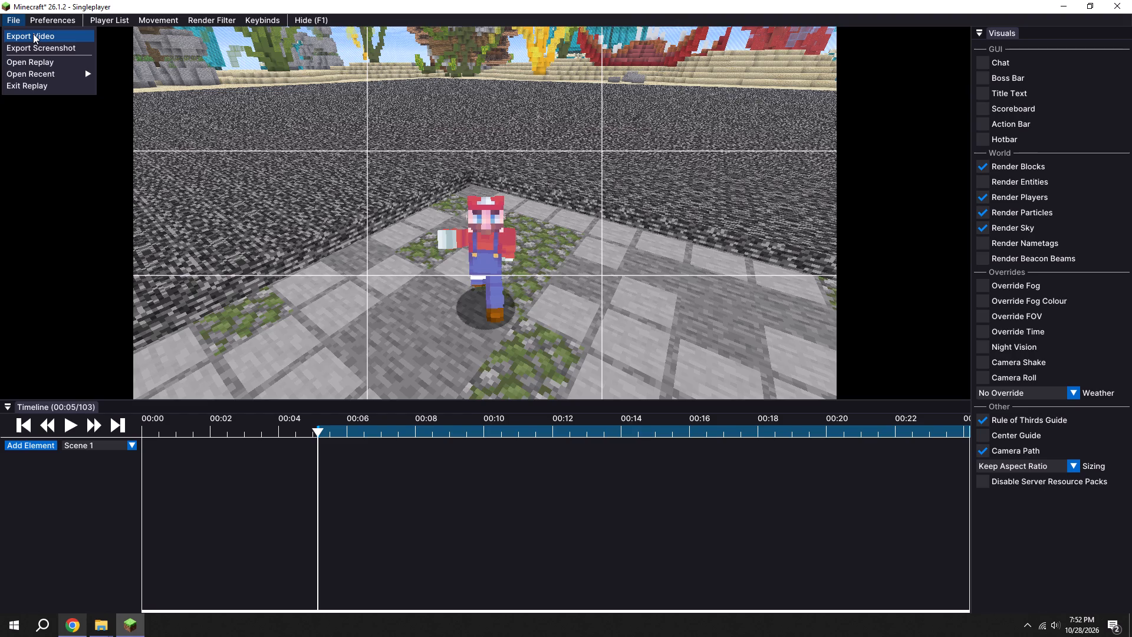
left_click(33, 34)
left_click(501, 421)
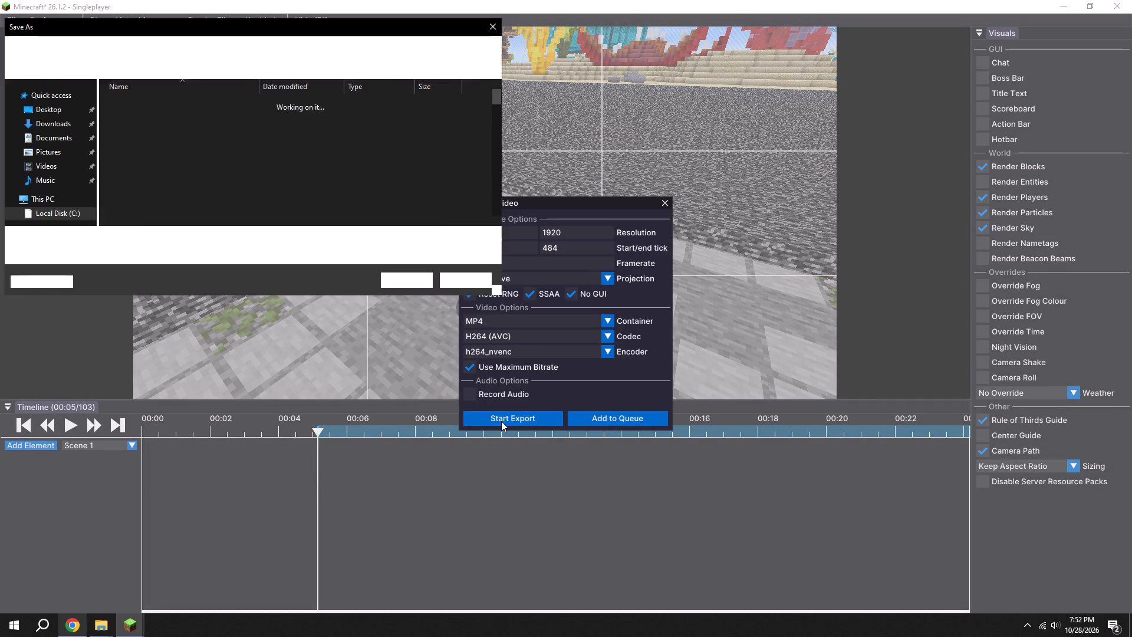
key("BackSpace")
type("povv bbag")
key("space")
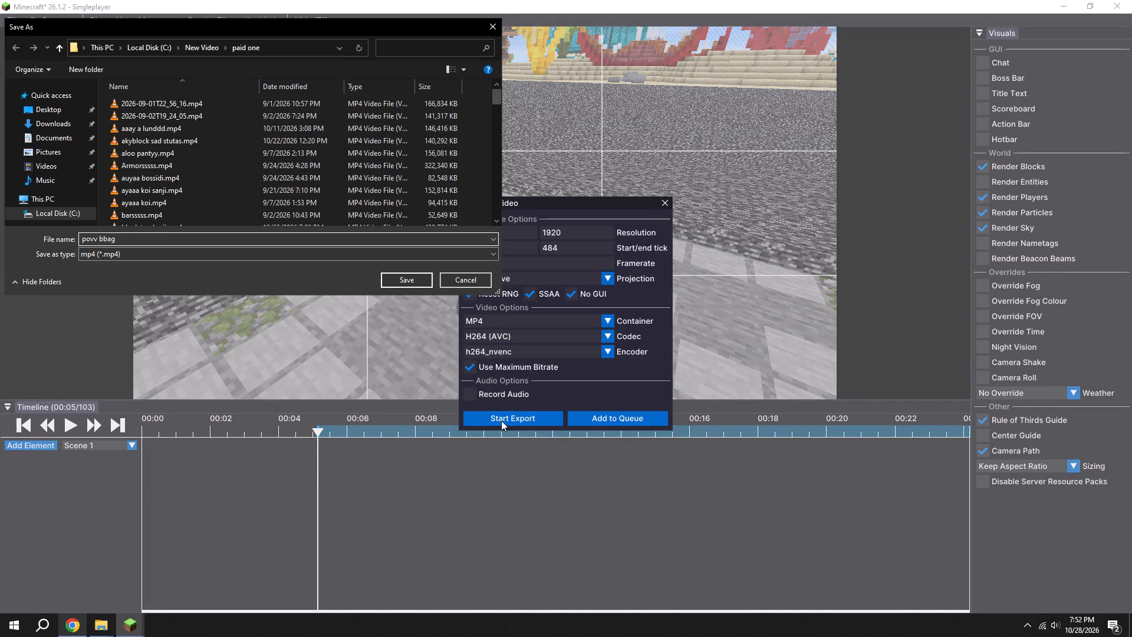
type("pri 2")
left_click(405, 283)
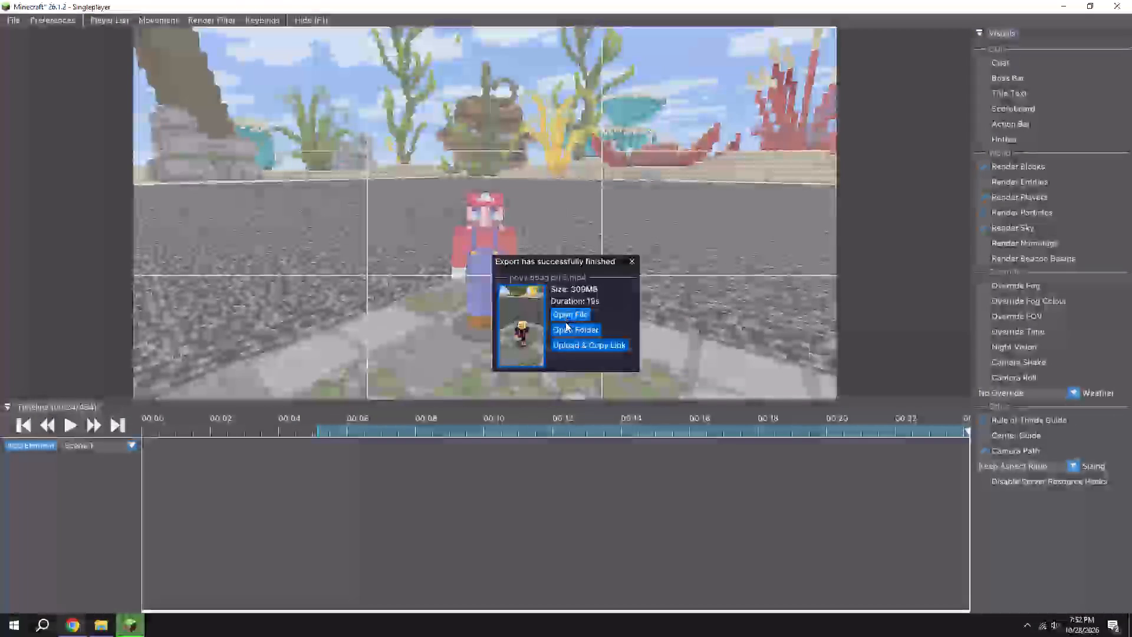
View the folder containing the exported video.
left_click(566, 324)
left_click(235, 241)
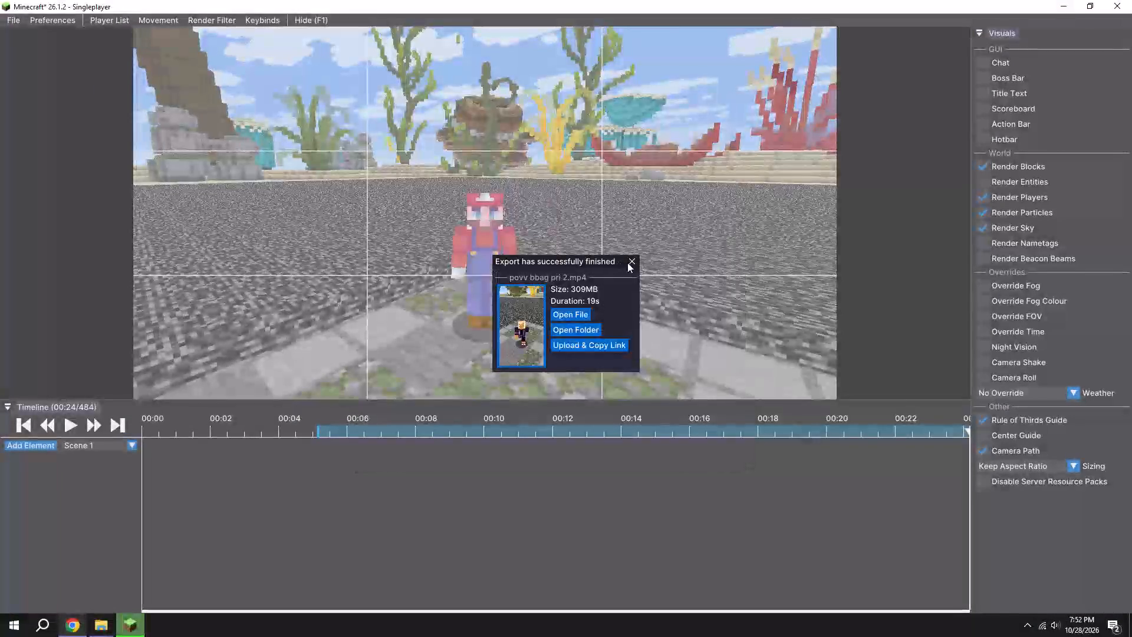
Dismiss the export summary and quit the replay to the title screen.
left_click(637, 261)
left_click(633, 261)
key("Escape")
left_click(534, 267)
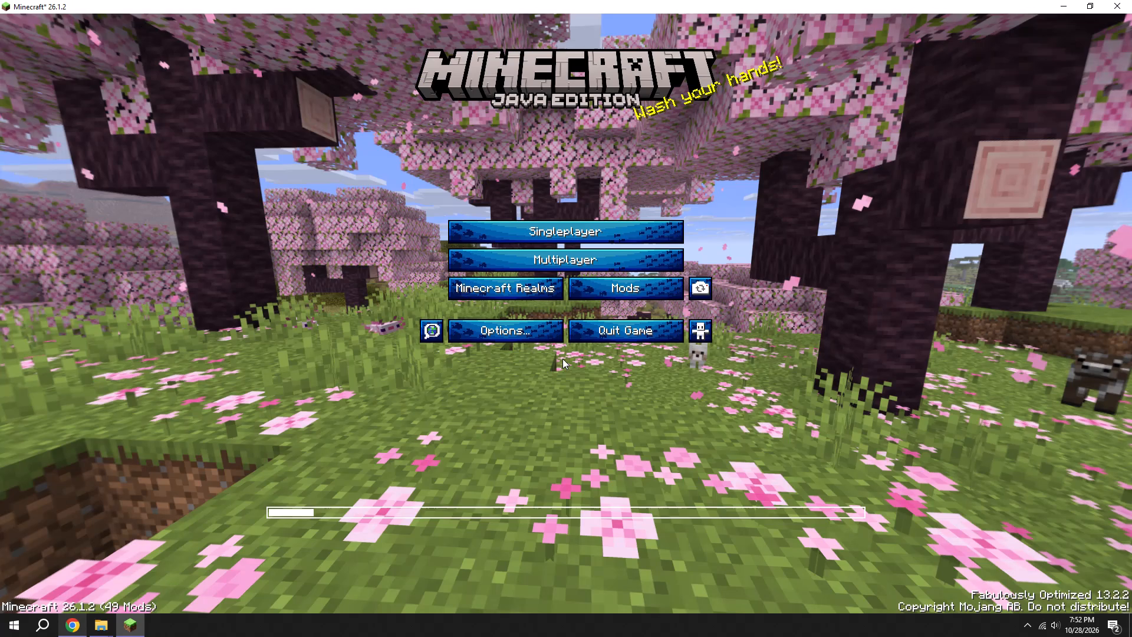
Open the replay 2026-10-28T19:42:55 from the replay list.
left_click(694, 288)
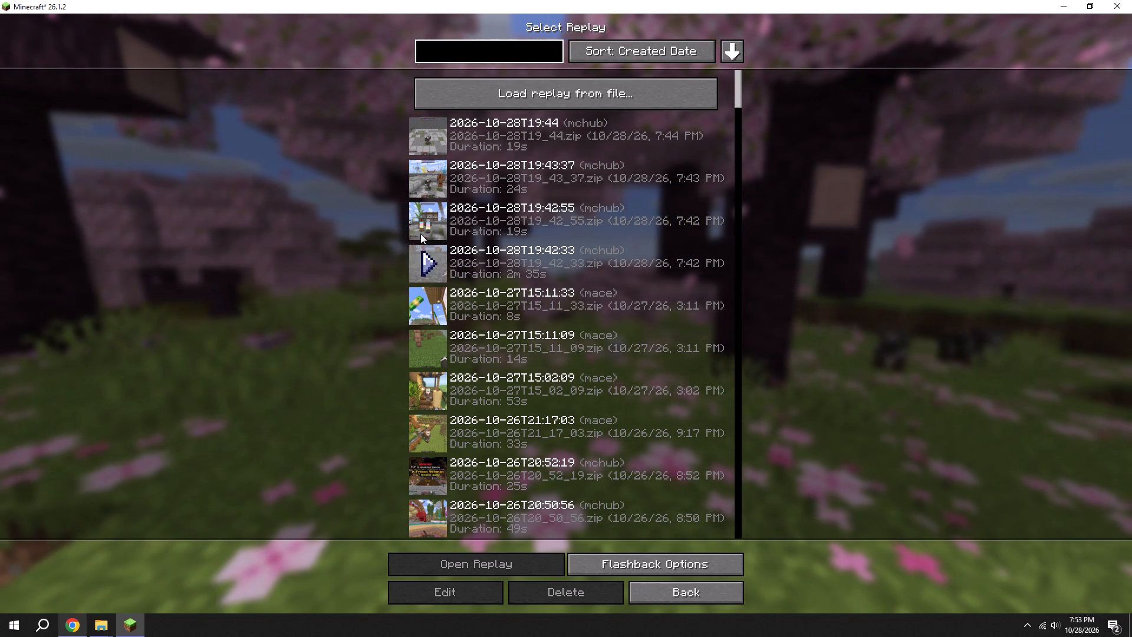
left_click(426, 218)
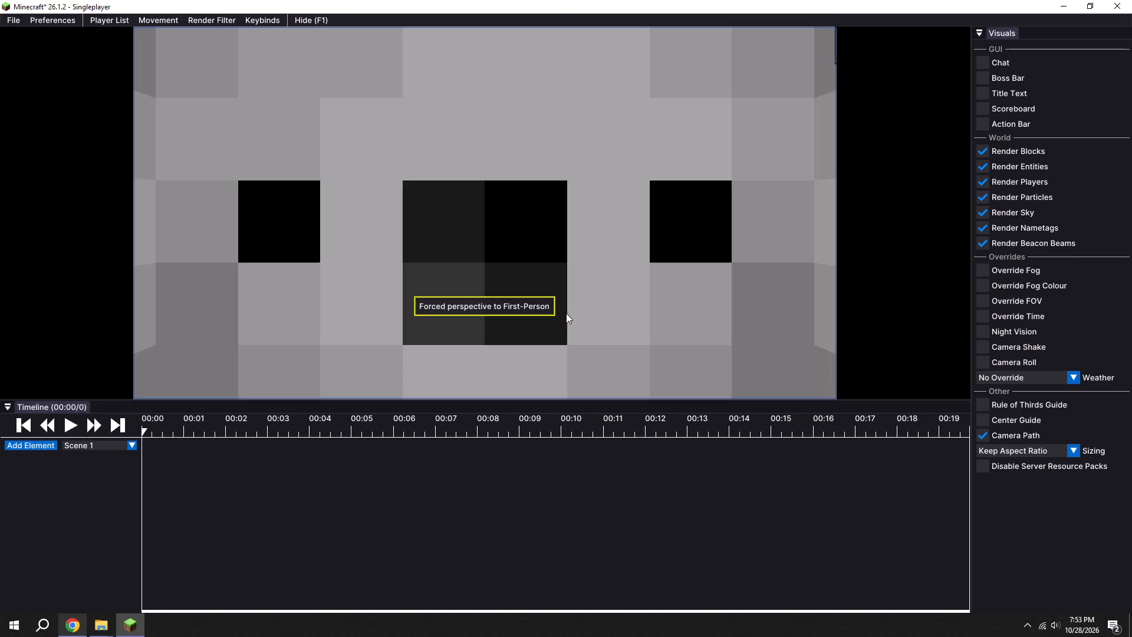
Fly the camera back from the close-up of the face to bring the scene into view.
key("w")
scroll(578, 277, "down", 1)
key("s")
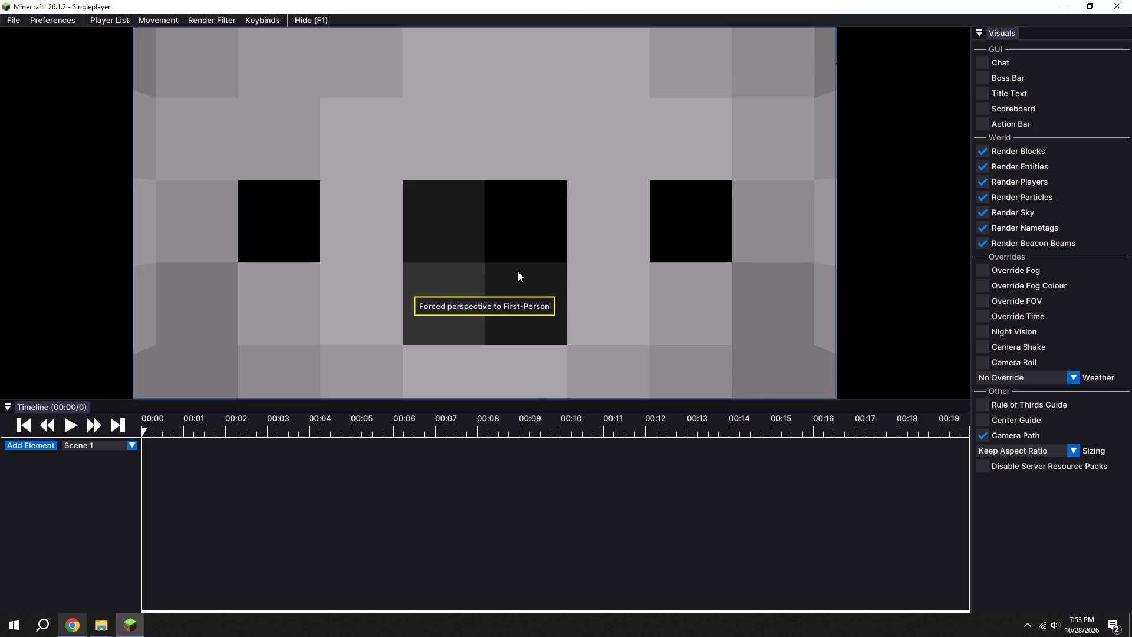
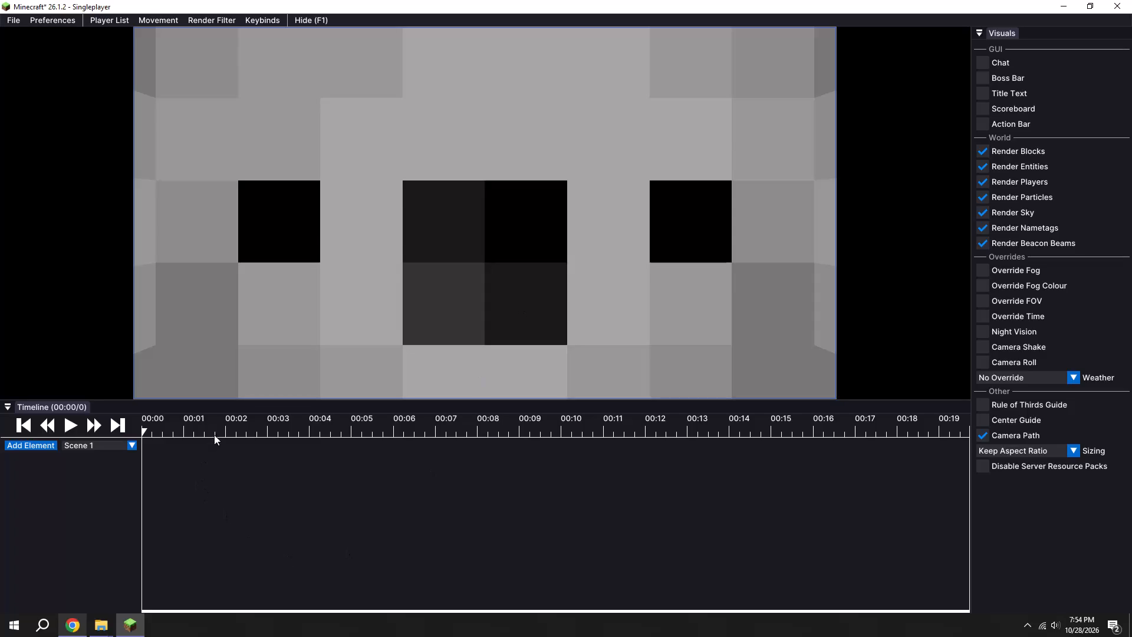
Play the replay and pull the camera back until the two players are framed from behind.
left_click(214, 429)
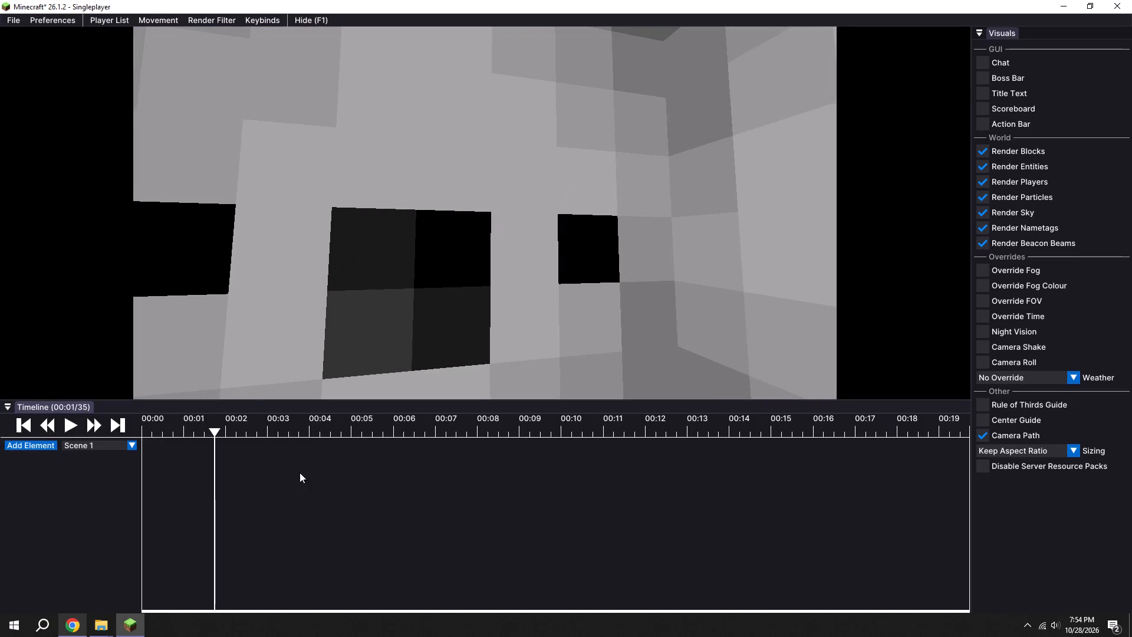
left_click(71, 427)
key("s")
key("s")
key("s")
left_click_drag(330, 294, 566, 314)
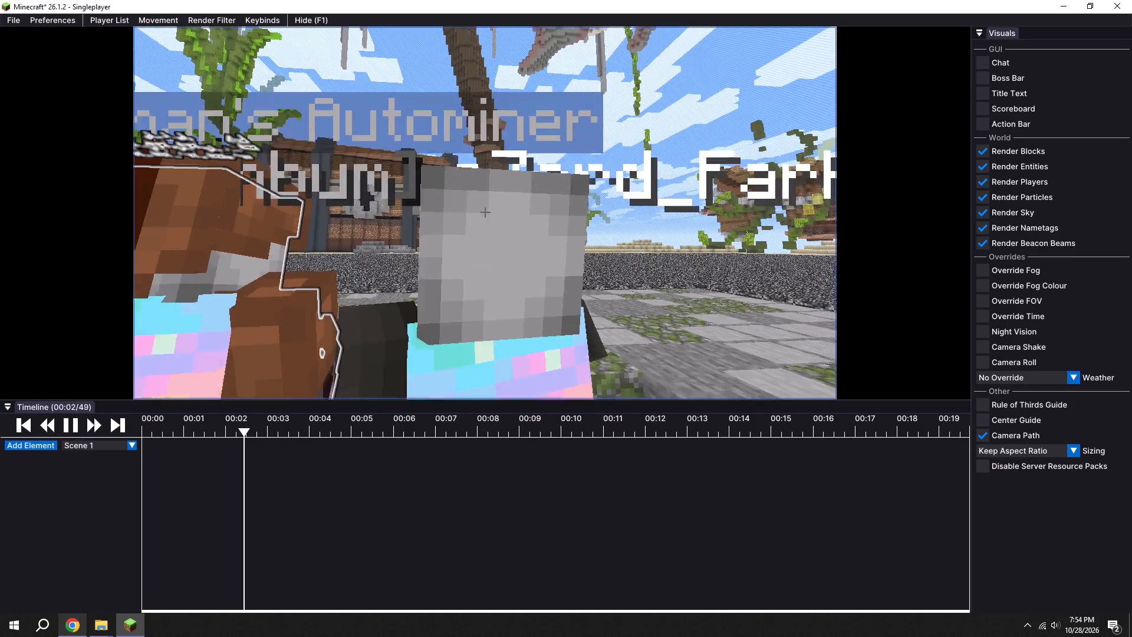
left_click_drag(566, 314, 566, 313)
key("w")
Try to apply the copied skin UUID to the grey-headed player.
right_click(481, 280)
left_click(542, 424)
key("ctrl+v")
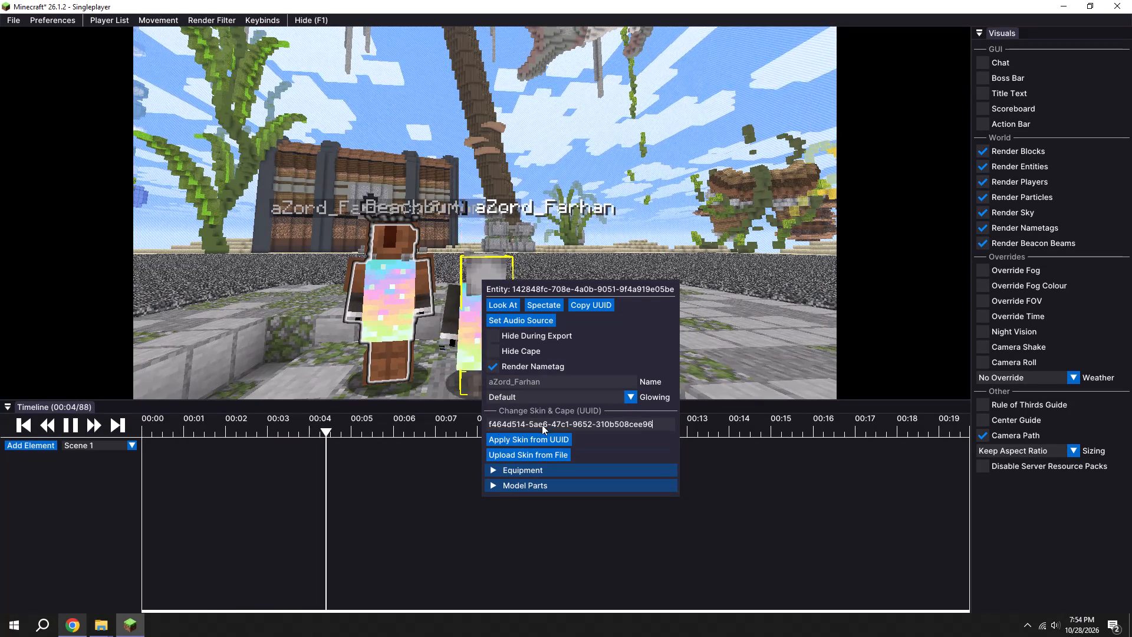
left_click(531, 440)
Apply the copied skin UUID to the brown, outlined player standing beside the grey-headed one.
right_click(391, 307)
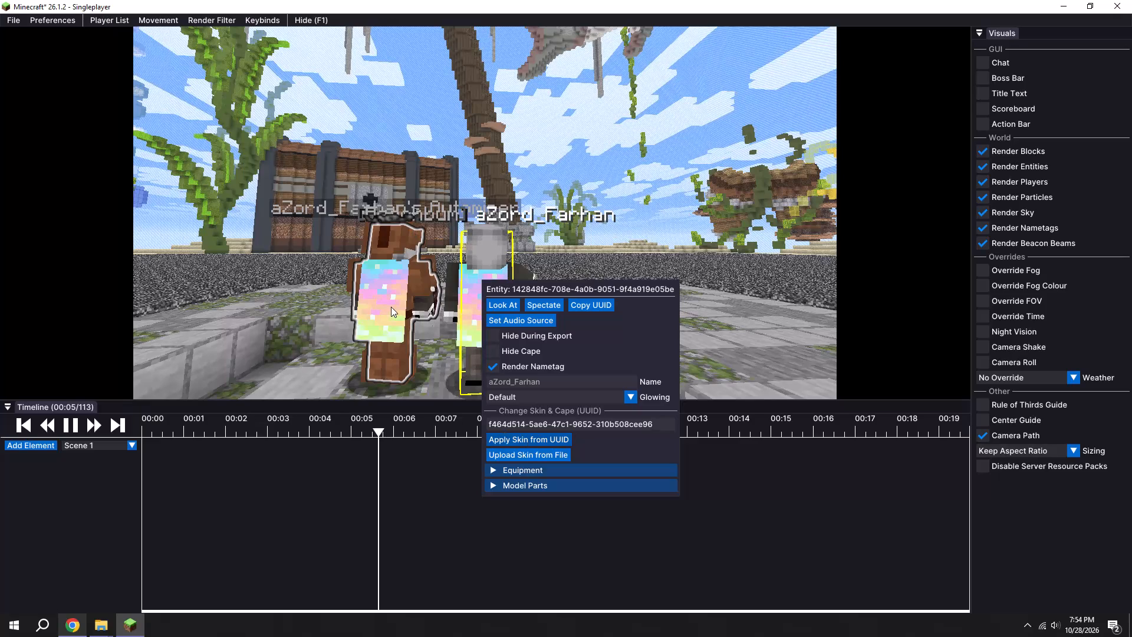
left_click(391, 307)
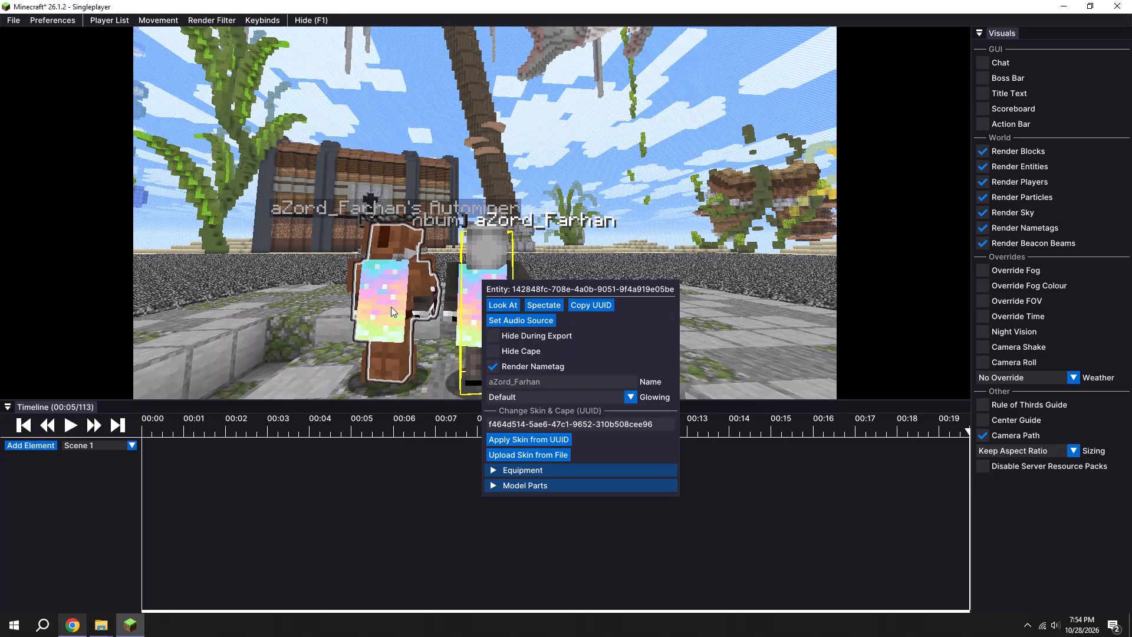
right_click(391, 307)
left_click(433, 455)
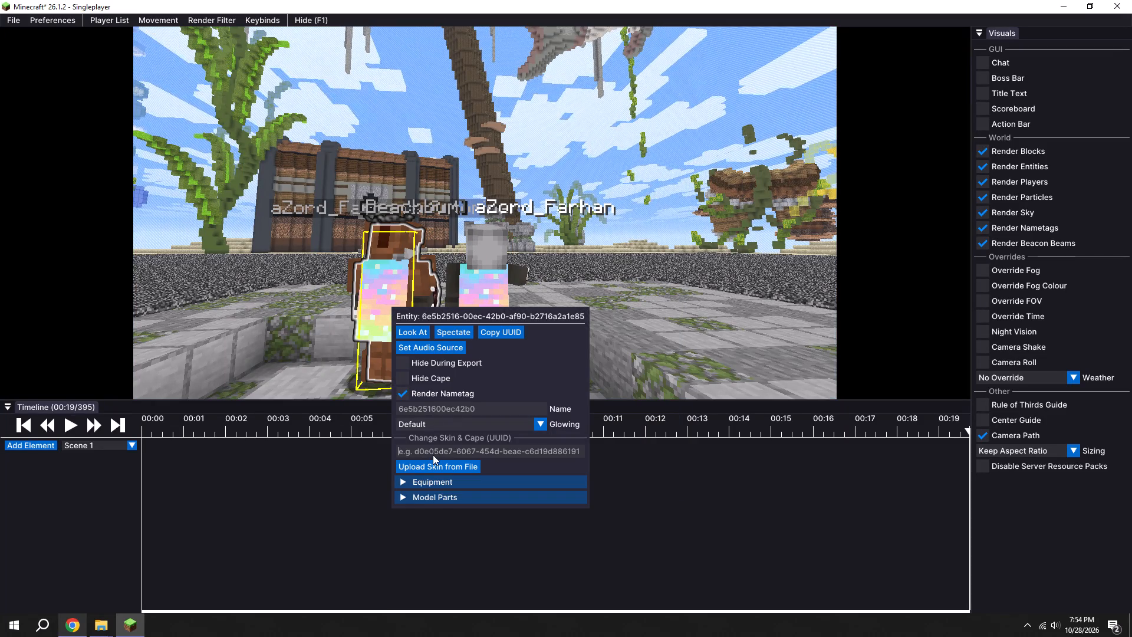
key("ctrl+v")
left_click(446, 464)
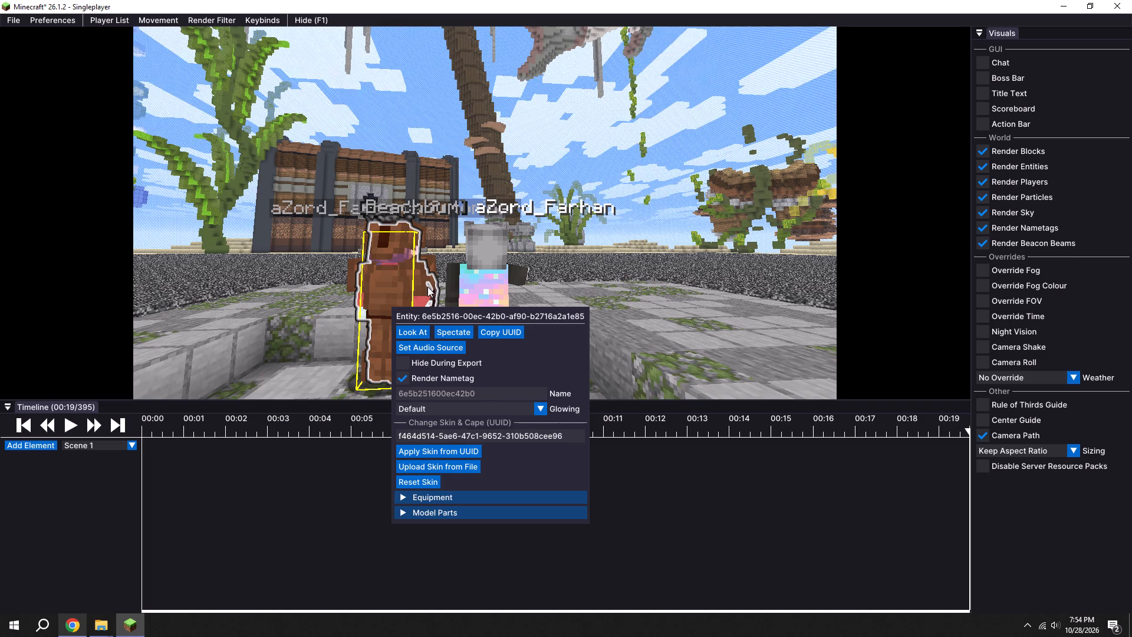
Apply the copied skin UUID to the grey-headed player.
left_click(506, 232)
right_click(473, 269)
left_click(523, 411)
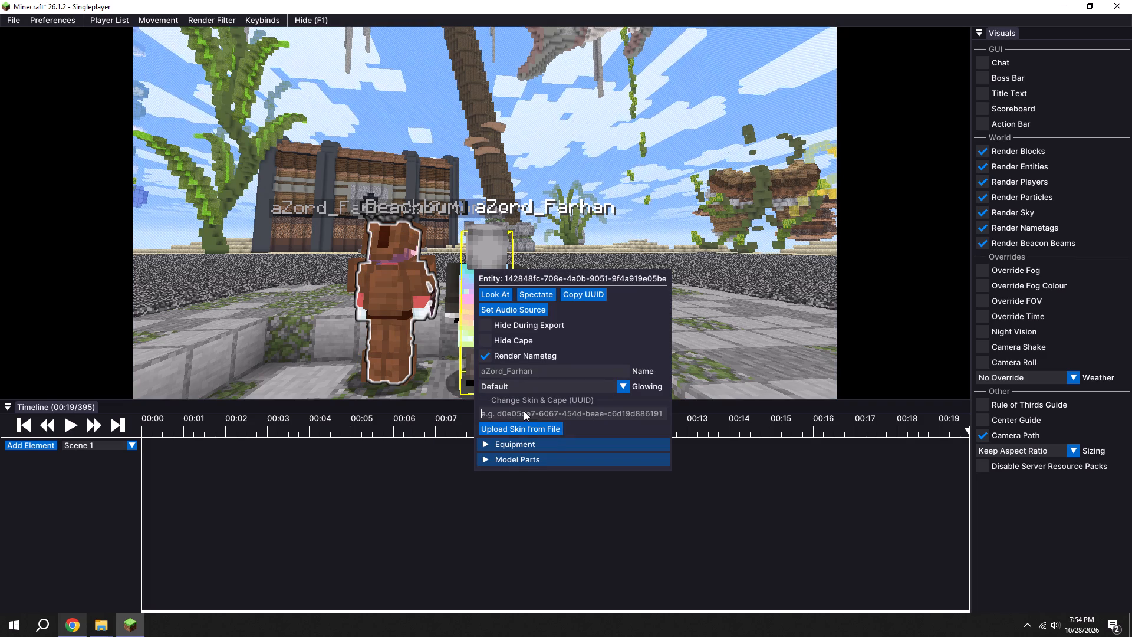
key("ctrl+v")
left_click(520, 427)
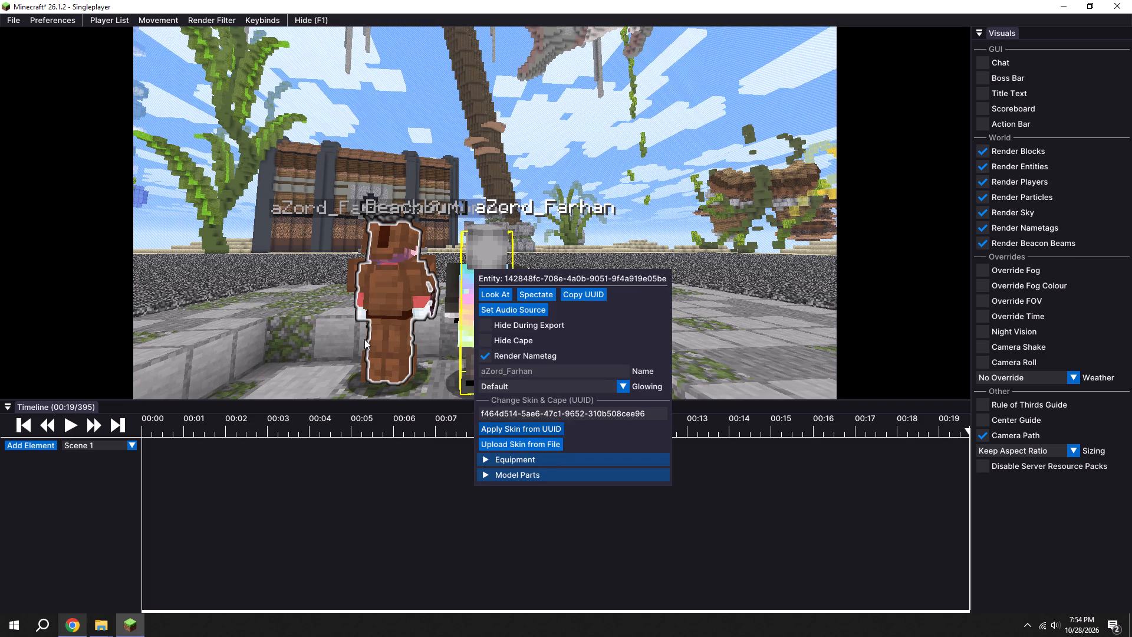
left_click(364, 321)
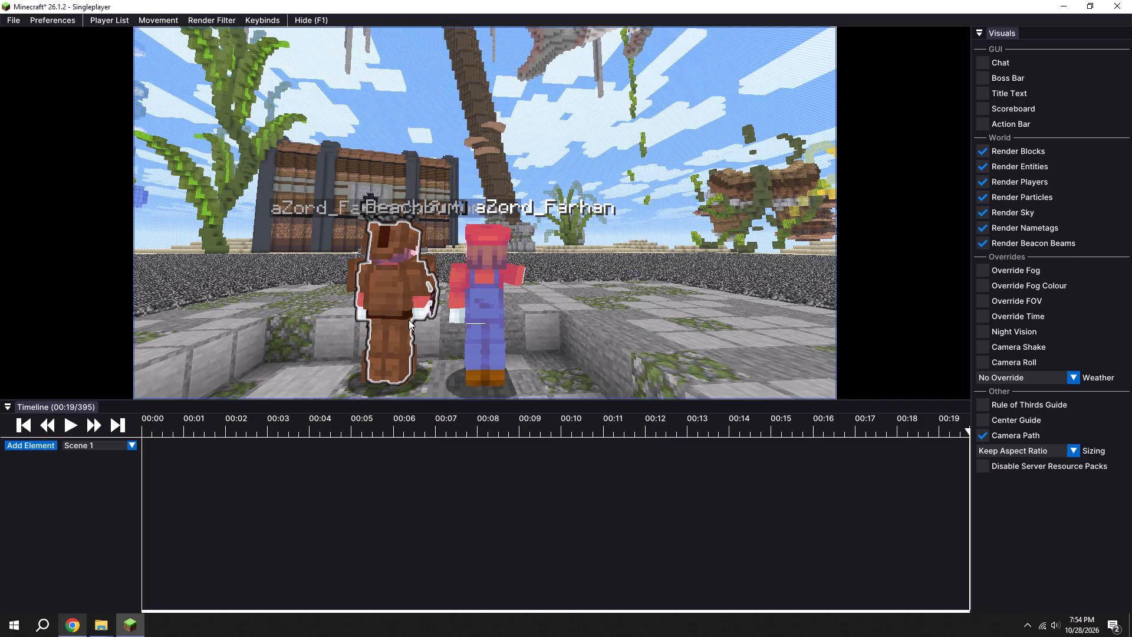
Turn off rendering of beacon beams, nametags and entities, keeping players rendered.
left_click(994, 241)
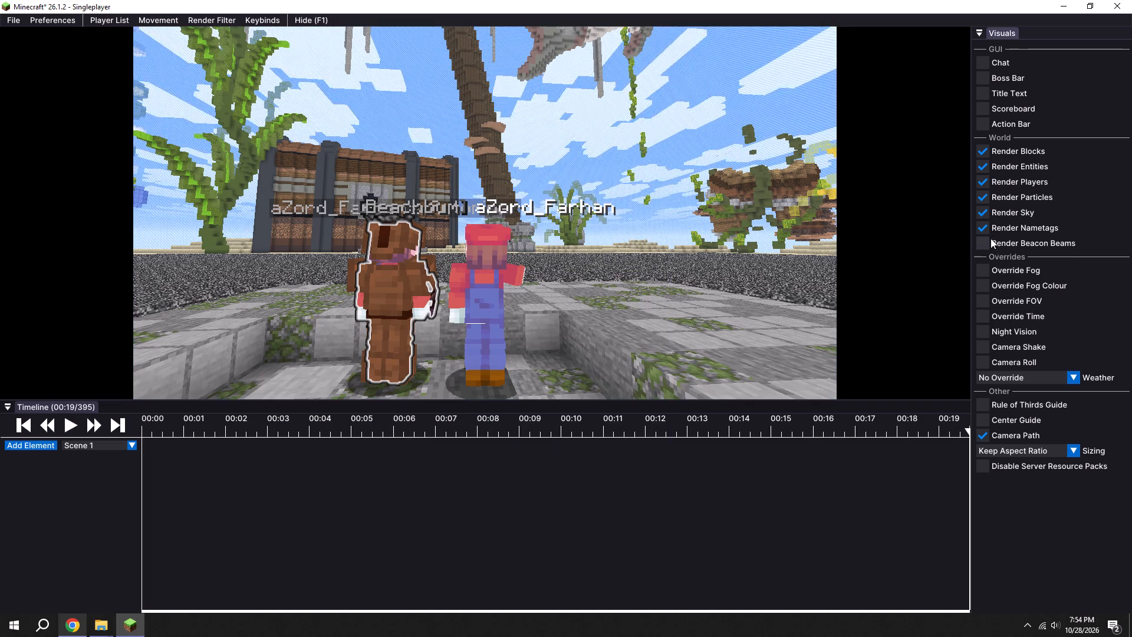
left_click(988, 226)
left_click(981, 177)
left_click(989, 177)
left_click(985, 166)
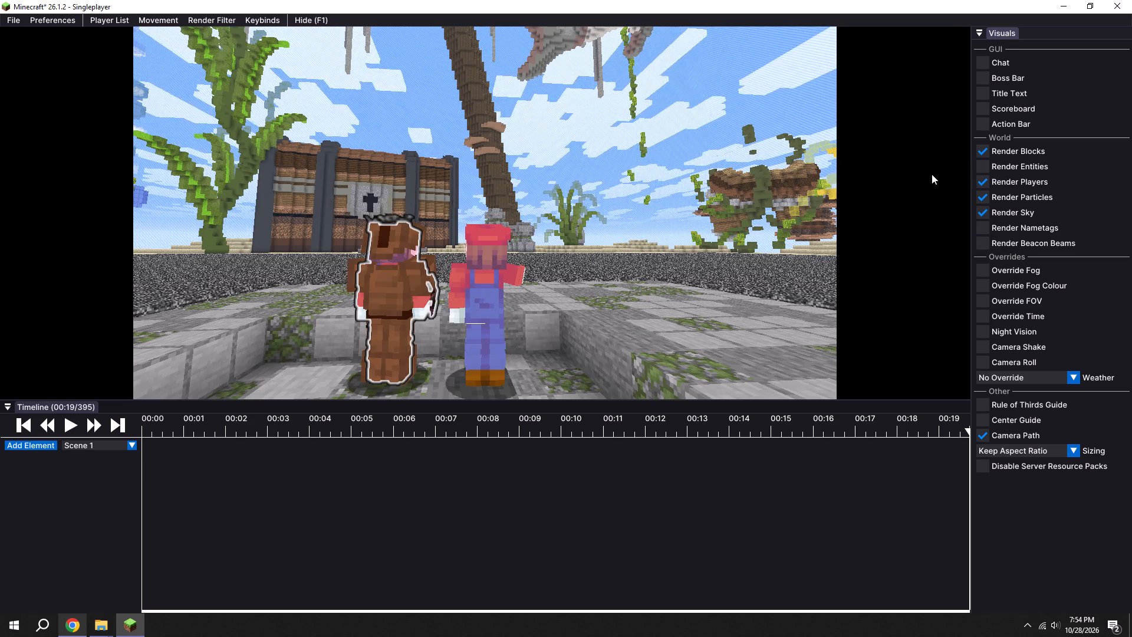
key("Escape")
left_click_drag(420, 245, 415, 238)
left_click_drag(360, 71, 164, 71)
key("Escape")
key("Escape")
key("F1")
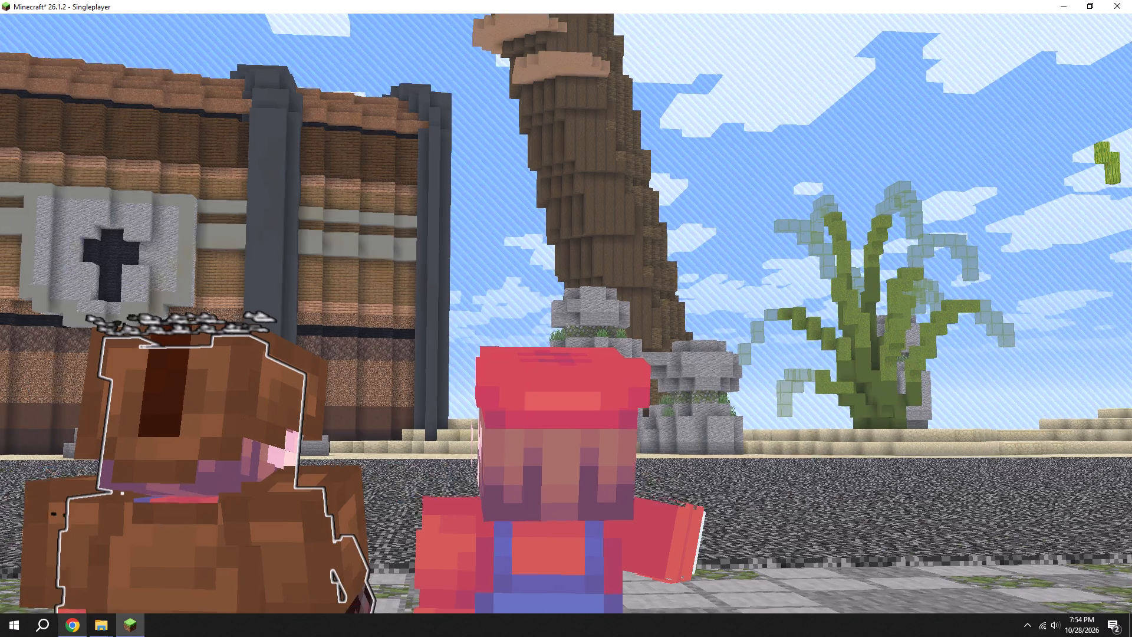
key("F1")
Change the Glowing setting of the brown-costumed player so the white outline is removed.
left_click_drag(663, 322, 565, 313)
key("w")
key("s")
key("space")
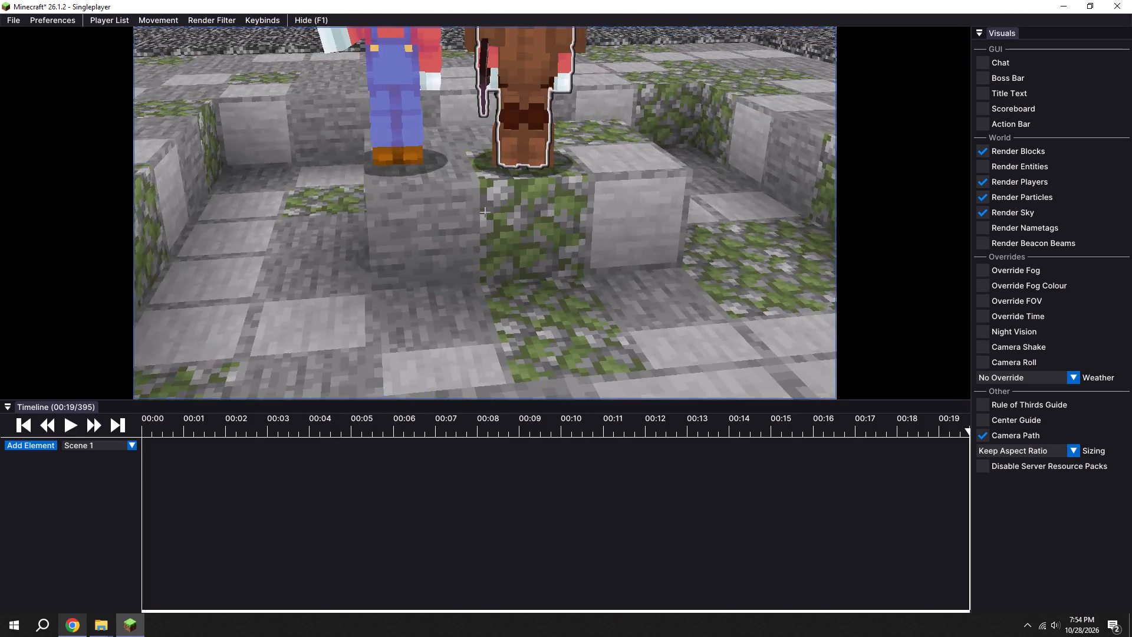
left_click_drag(565, 313, 566, 313)
key("d")
key("d")
key("d")
key("d")
key("d")
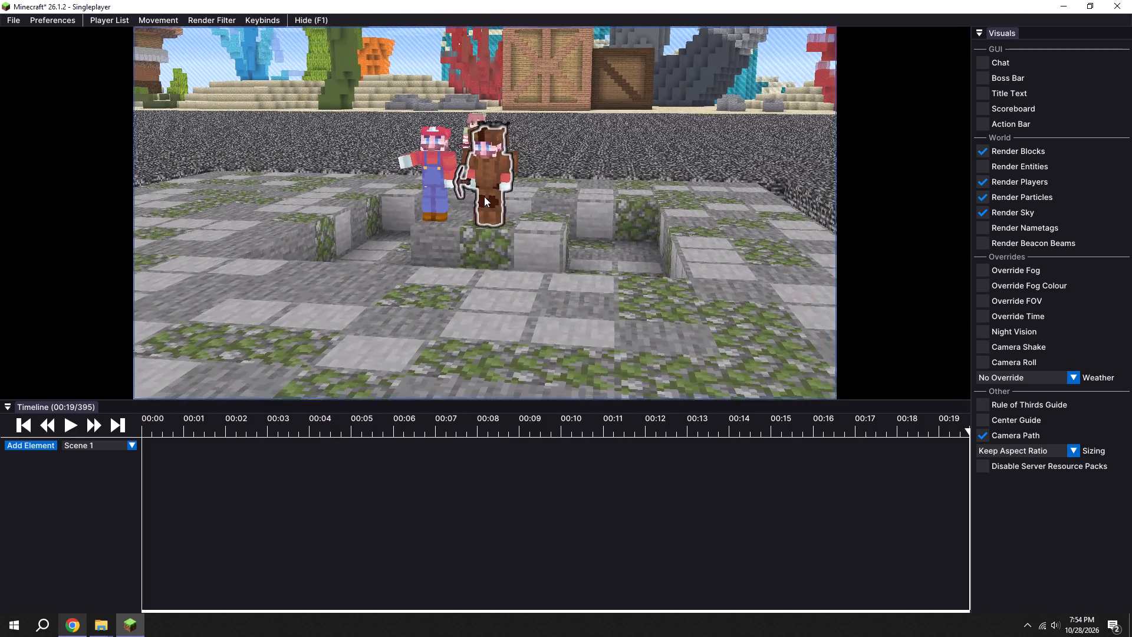
right_click(466, 183)
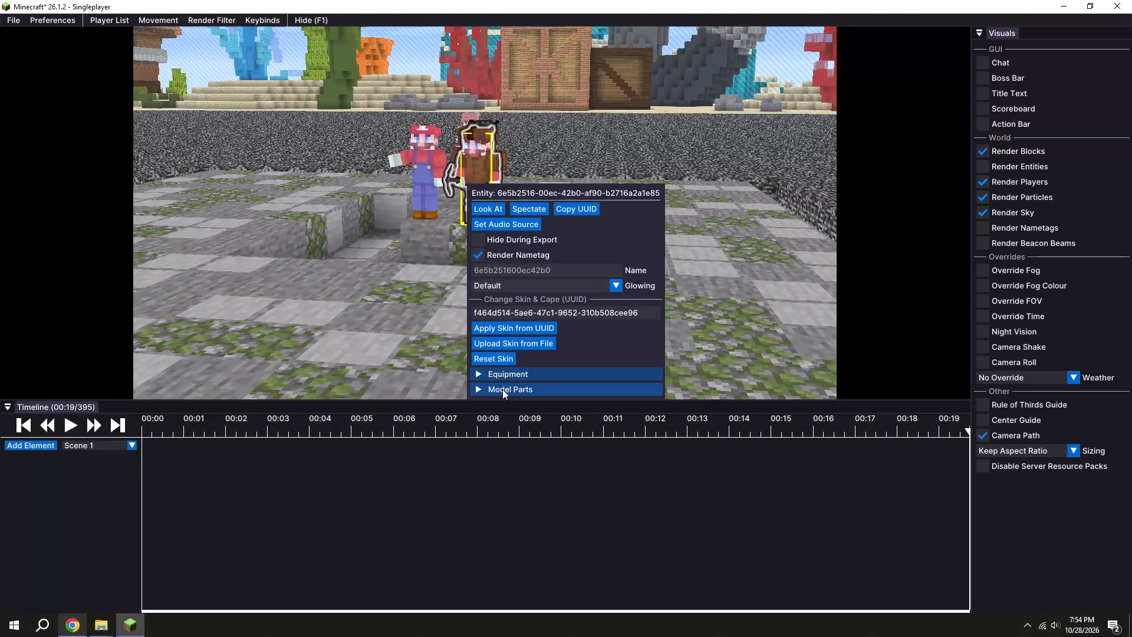
left_click(502, 389)
left_click(507, 392)
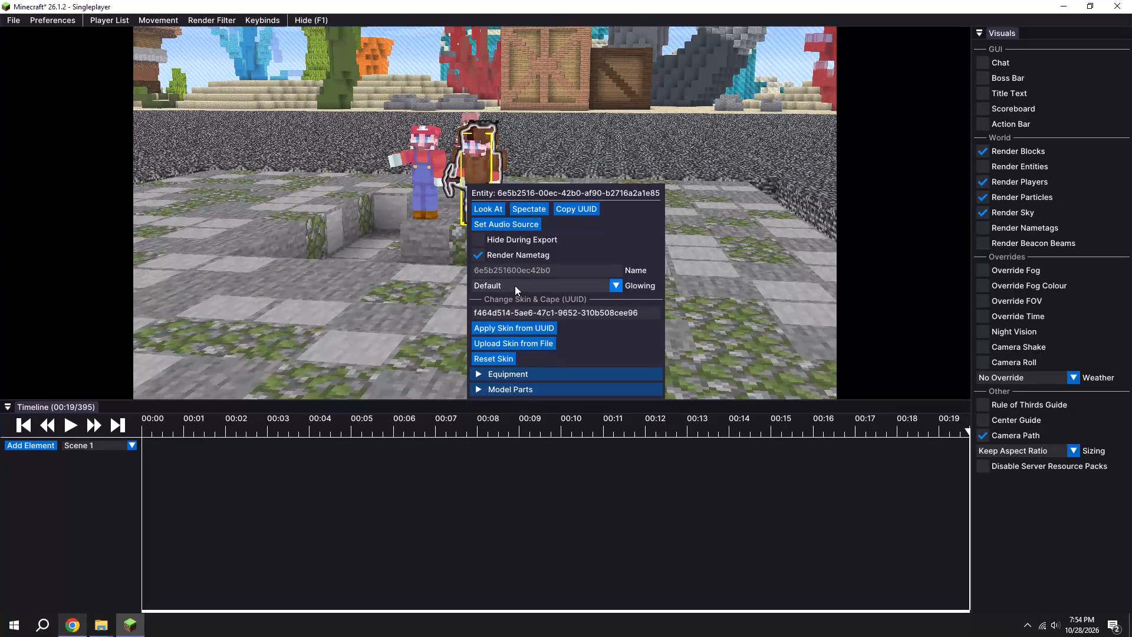
left_click(515, 285)
left_click_drag(505, 324, 500, 324)
left_click(387, 290)
Turn on the Rule of Thirds Guide for framing the two players from the front.
left_click_drag(526, 260, 565, 314)
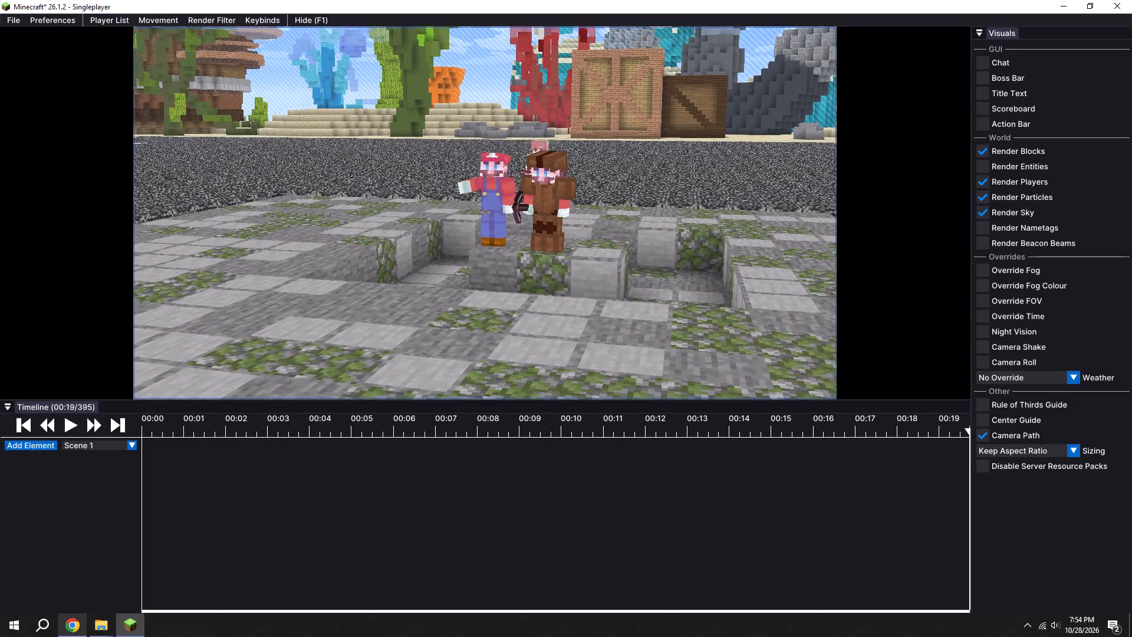
left_click_drag(565, 314, 567, 313)
key("s")
key("space")
key("w")
key("space")
key("d")
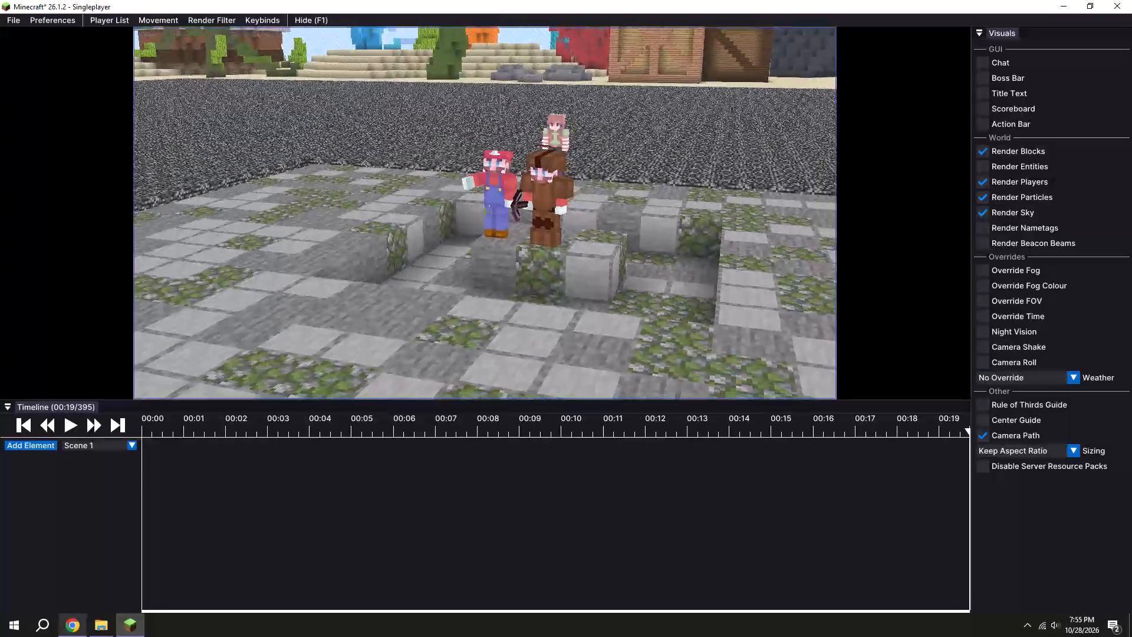
left_click_drag(567, 313, 566, 313)
left_click(985, 404)
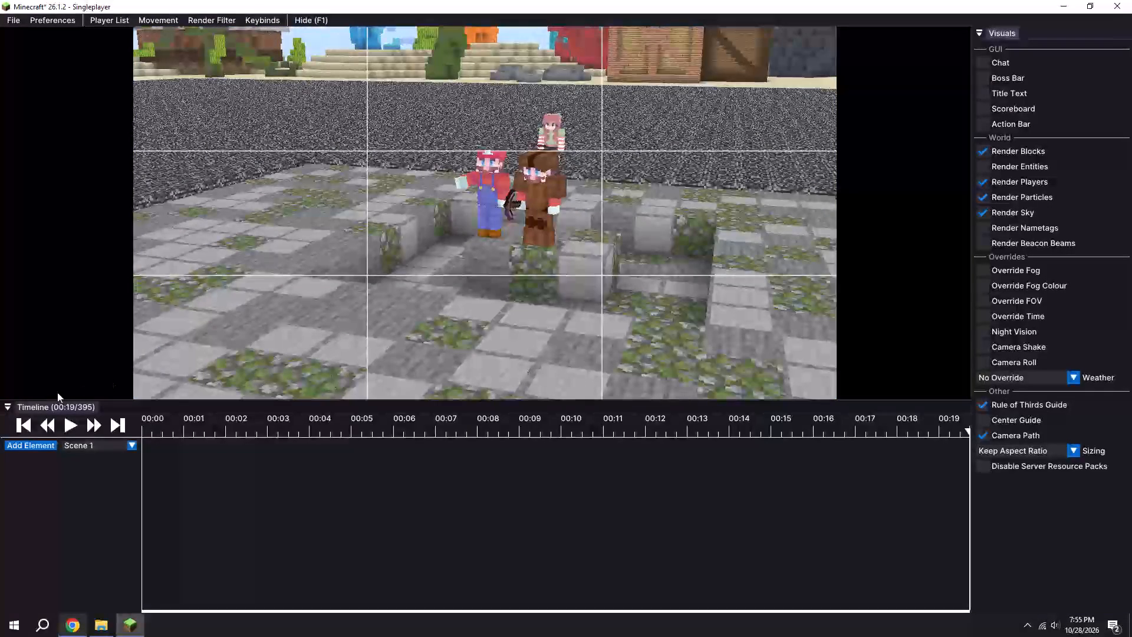
Start playback and add a Camera element to the timeline.
left_click(70, 428)
left_click(34, 449)
left_click(54, 457)
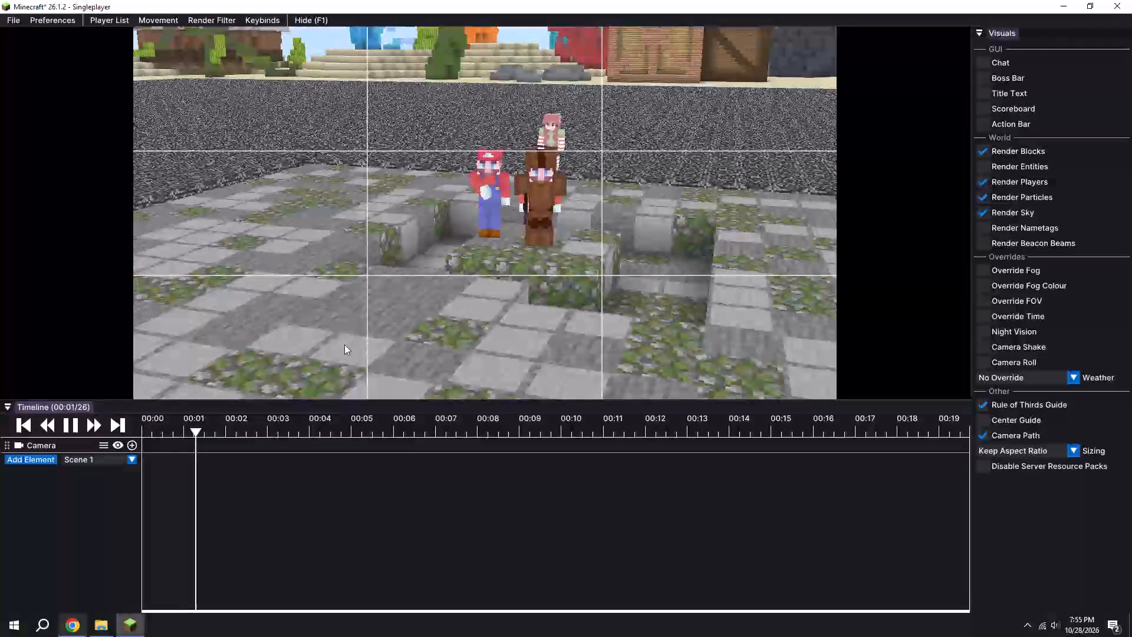
Reposition the camera around the two players during playback to a raised front view that holds both in the middle third.
left_click_drag(345, 344, 565, 313)
key("s")
key("d")
key("d")
key("d")
key("d")
key("d")
key("d")
key("d")
key("d")
key("s")
key("space")
type("a")
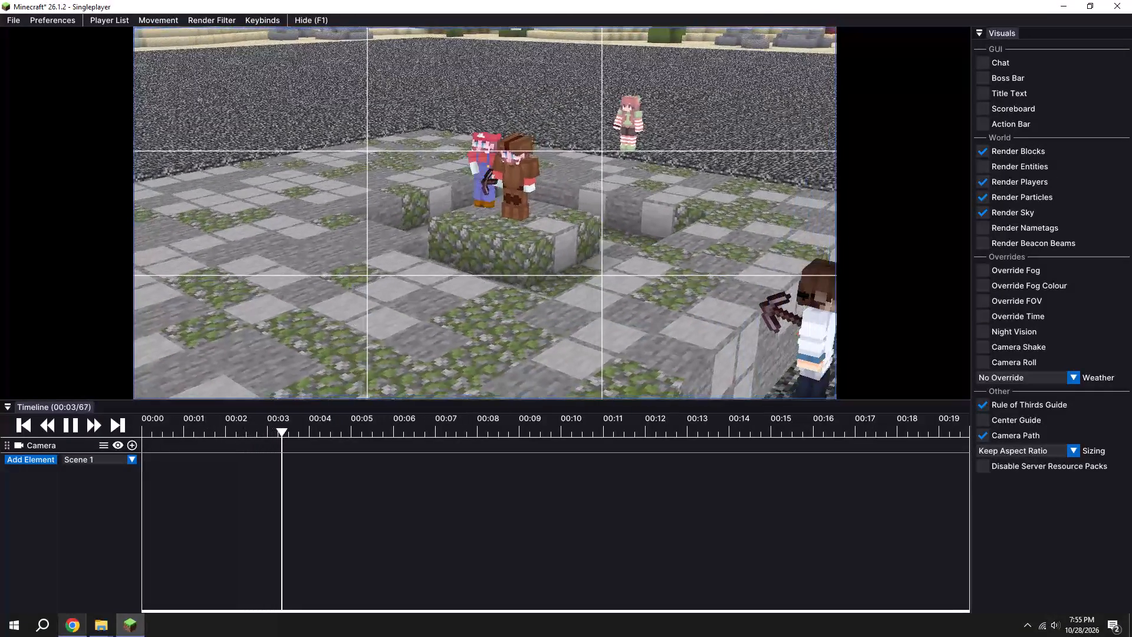
key("space")
left_click_drag(565, 313, 567, 313)
key("w")
key("a")
key("a")
key("a")
key("a")
key("a")
key("a")
key("a")
key("a")
key("a")
key("a")
key("a")
key("a")
key("a")
key("a")
key("a")
key("a")
key("a")
key("a")
key("a")
key("a")
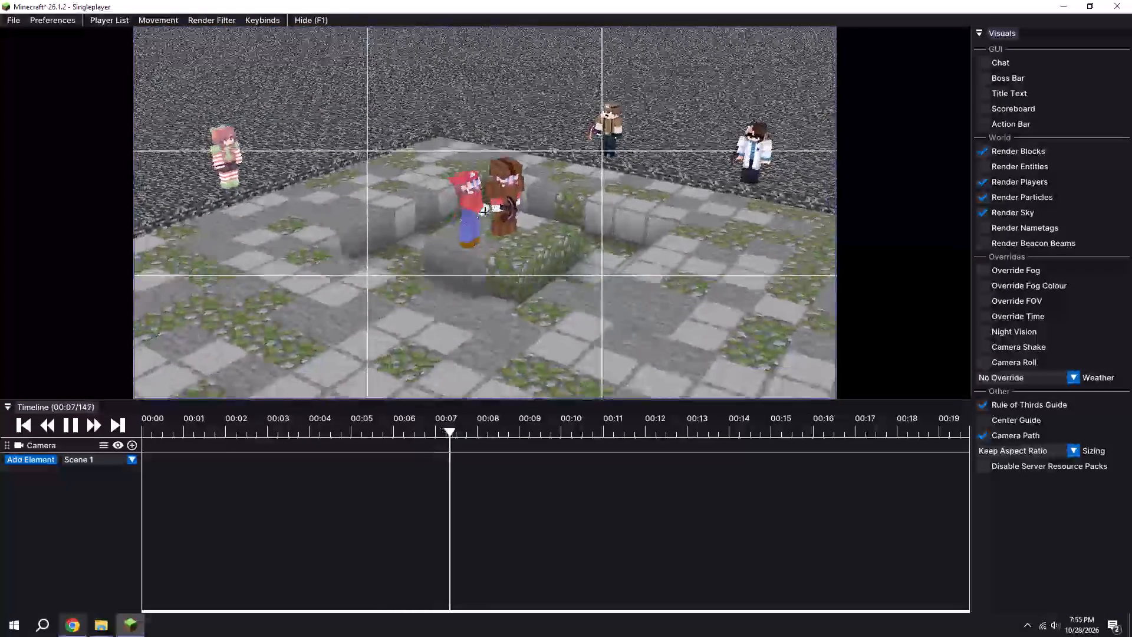
left_click_drag(567, 313, 565, 313)
key("d")
key("d")
key("d")
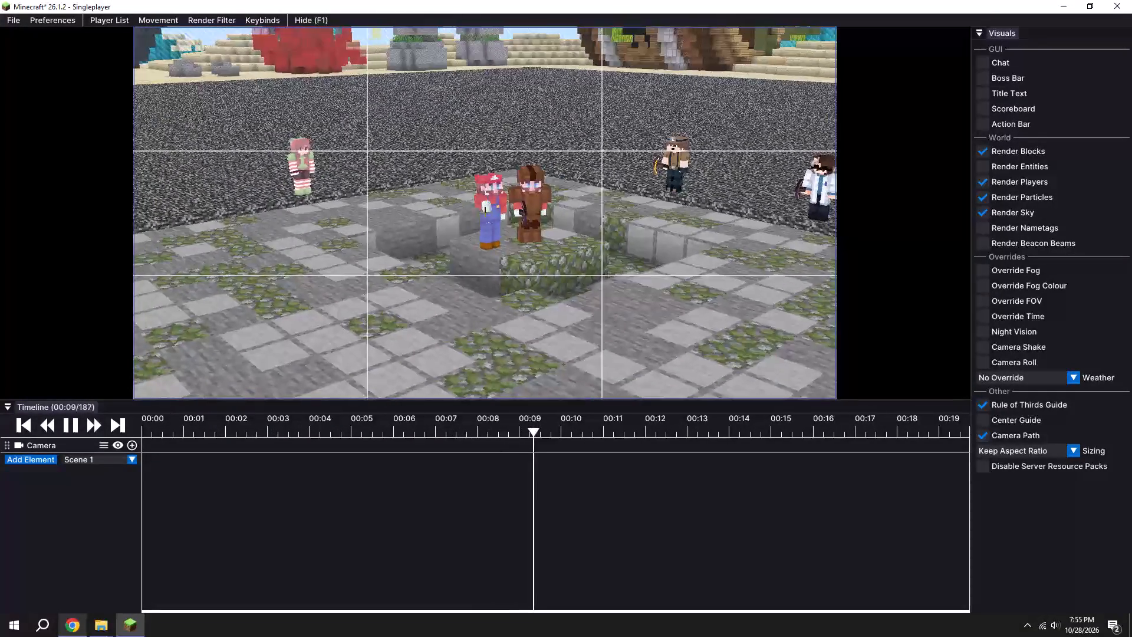
left_click_drag(565, 313, 565, 313)
key("w")
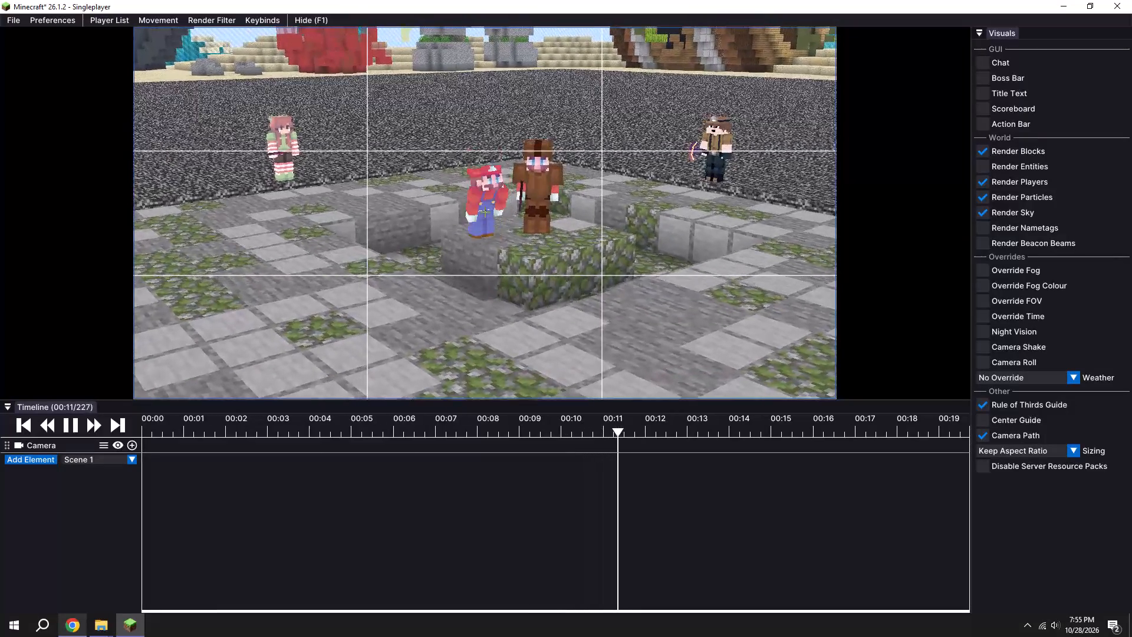
left_click_drag(565, 313, 566, 313)
key("a")
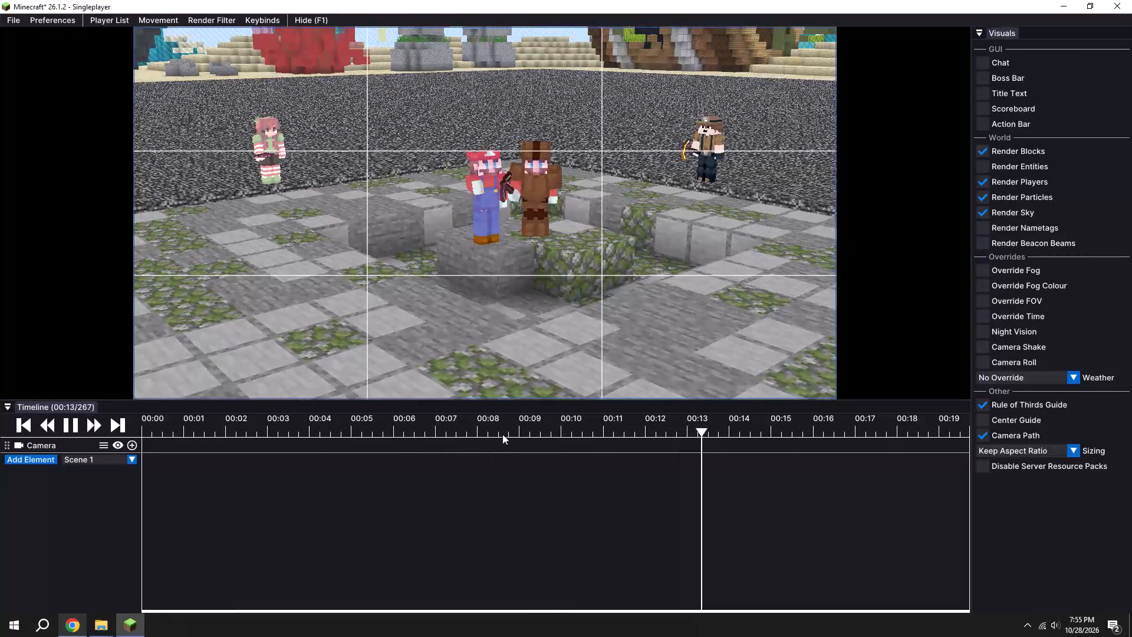
Add a camera keyframe at 00:07/147 and mark the export start there.
left_click(450, 422)
left_click_drag(415, 327, 566, 313)
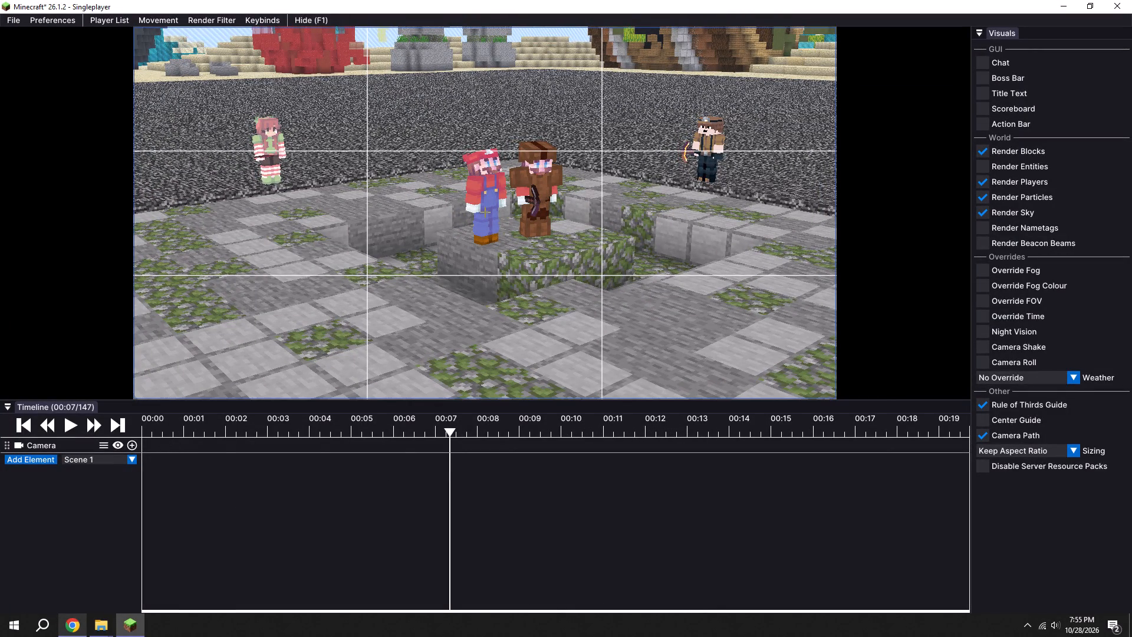
left_click_drag(566, 313, 566, 313)
left_click(132, 445)
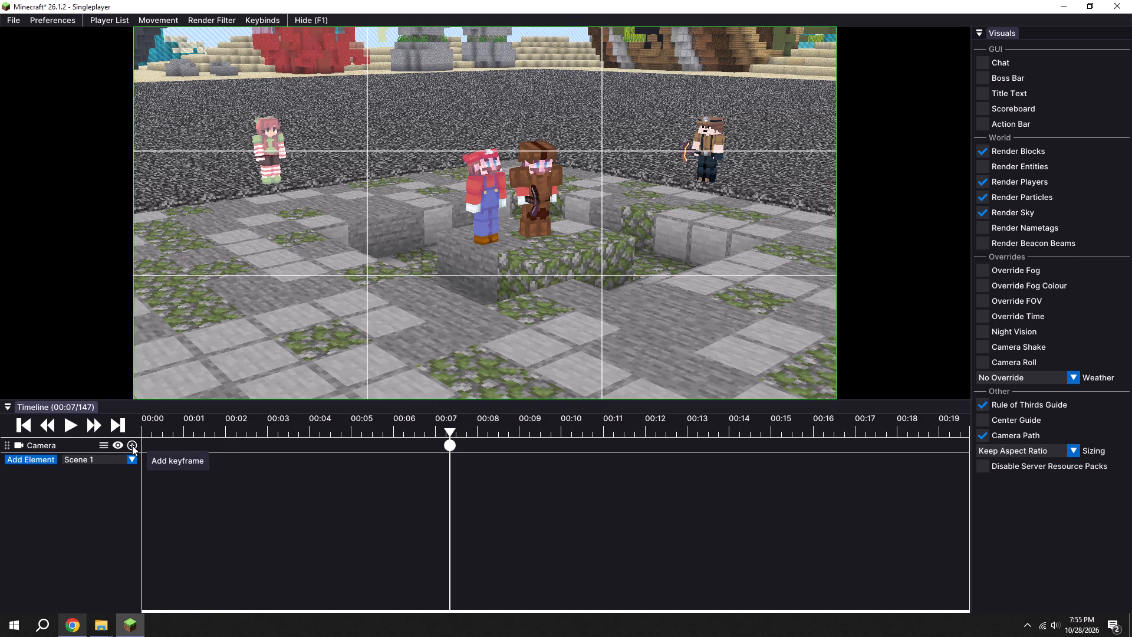
key("i")
Add a second camera keyframe at 00:08/176 from a higher angle, swung slightly around the two players.
left_click(509, 431)
left_click_drag(558, 322, 565, 314)
key("d")
key("space")
key("d")
key("d")
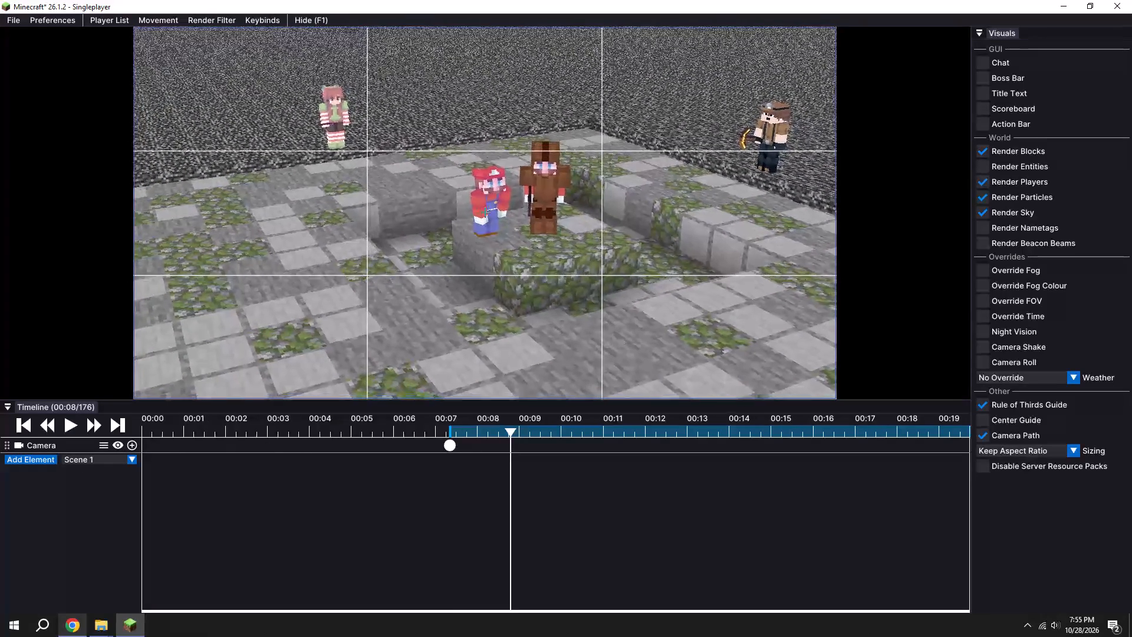
left_click_drag(565, 314, 567, 313)
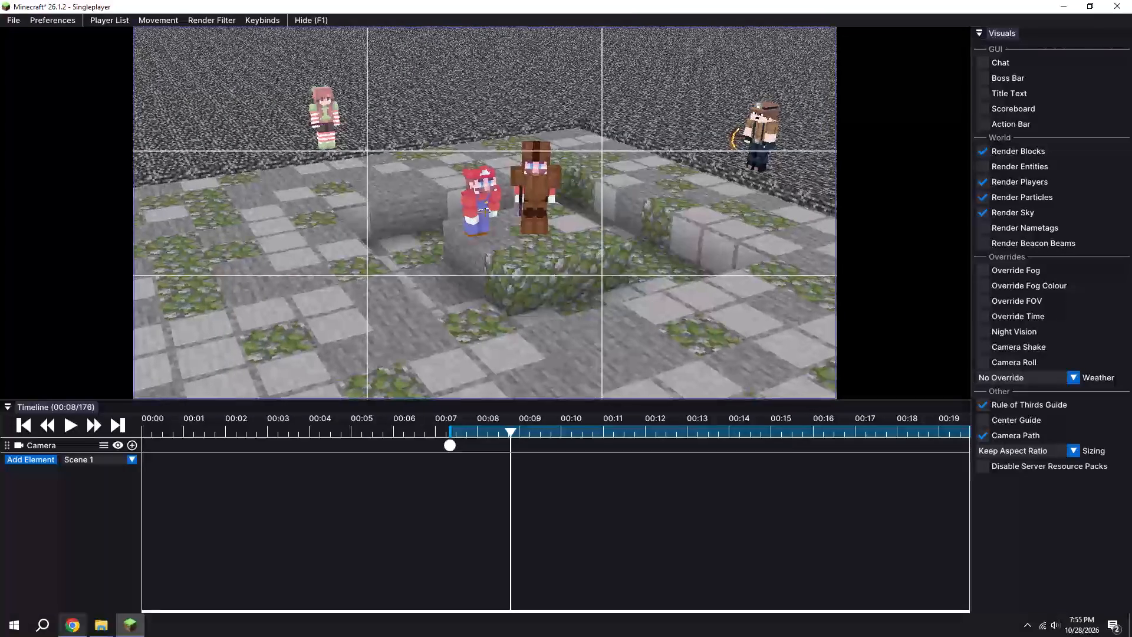
left_click_drag(567, 313, 565, 313)
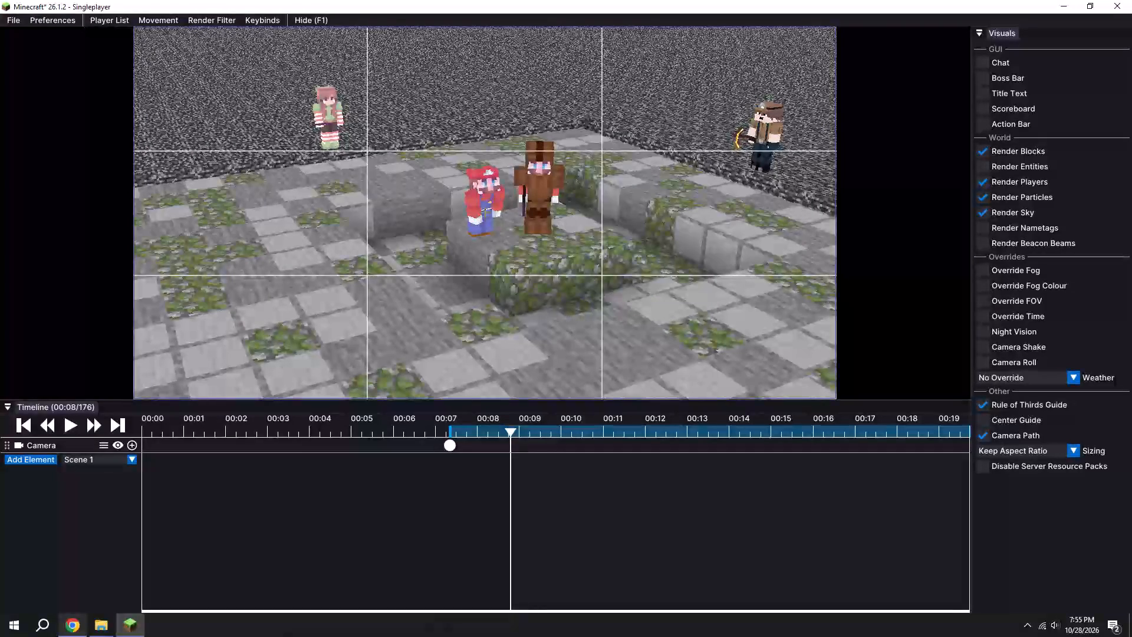
left_click_drag(565, 313, 566, 313)
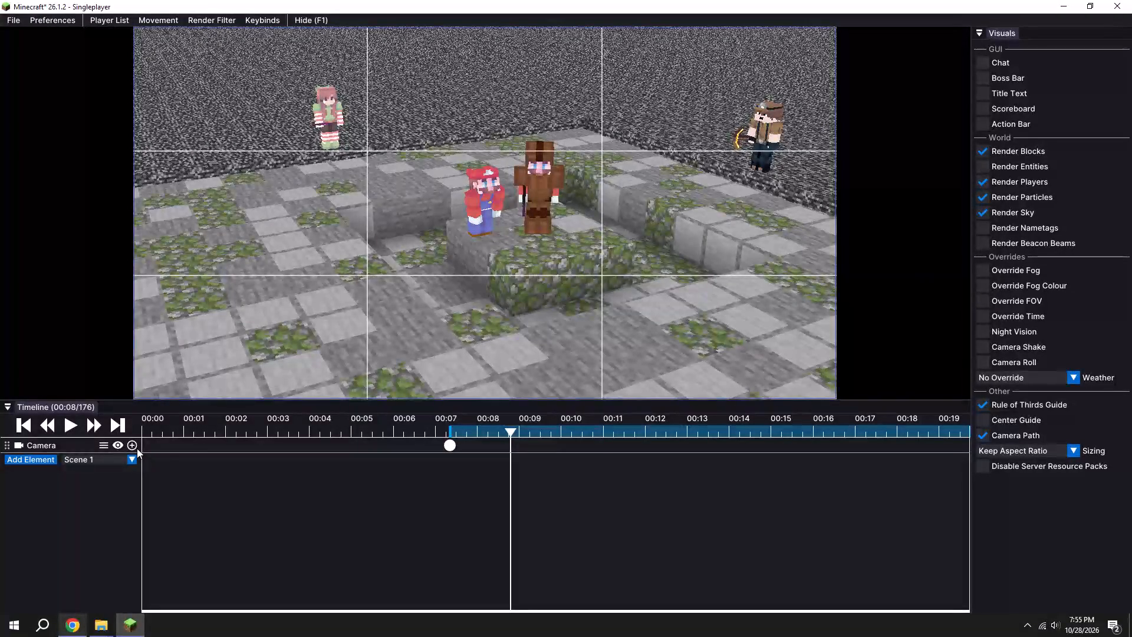
left_click(133, 444)
Select both camera keyframes and set their interpolation type to Linear.
left_click_drag(532, 479, 330, 423)
right_click(449, 439)
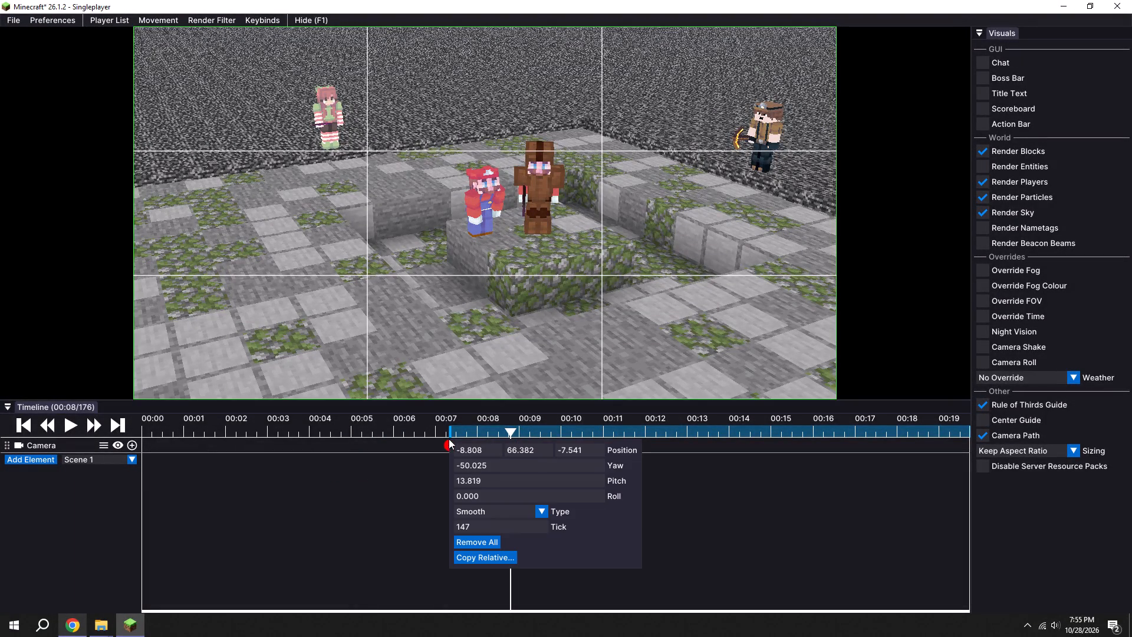
left_click(479, 511)
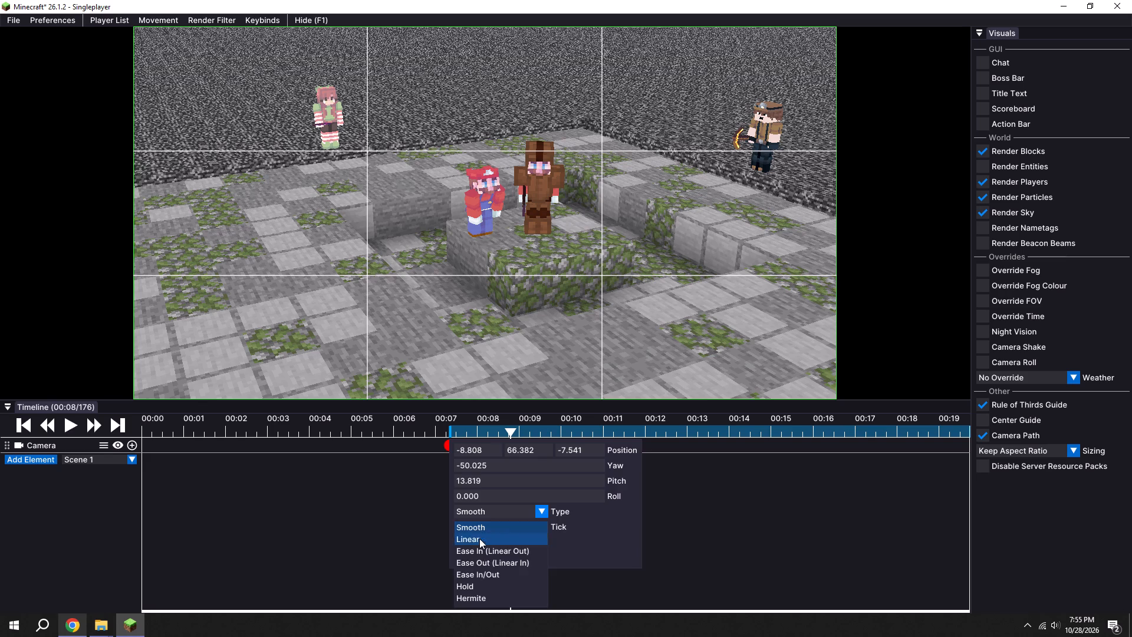
left_click(479, 539)
left_click(351, 499)
left_click_drag(348, 497, 358, 495)
Move the second camera keyframe to 00:11/229 and place the playhead on it.
left_click_drag(515, 442, 625, 446)
left_click(623, 426, "shift")
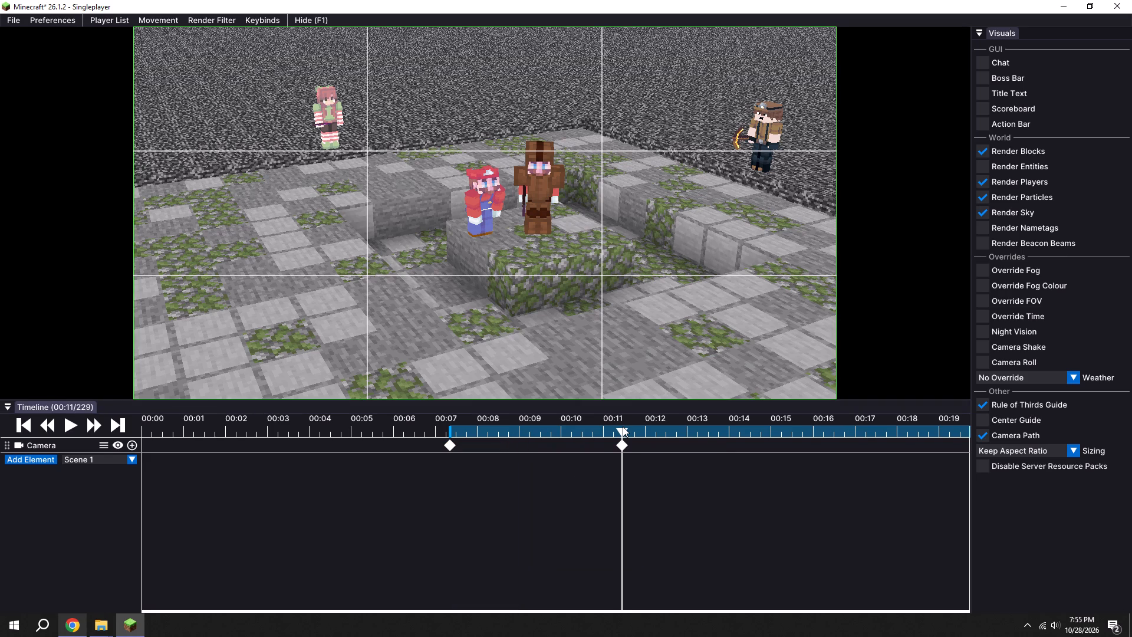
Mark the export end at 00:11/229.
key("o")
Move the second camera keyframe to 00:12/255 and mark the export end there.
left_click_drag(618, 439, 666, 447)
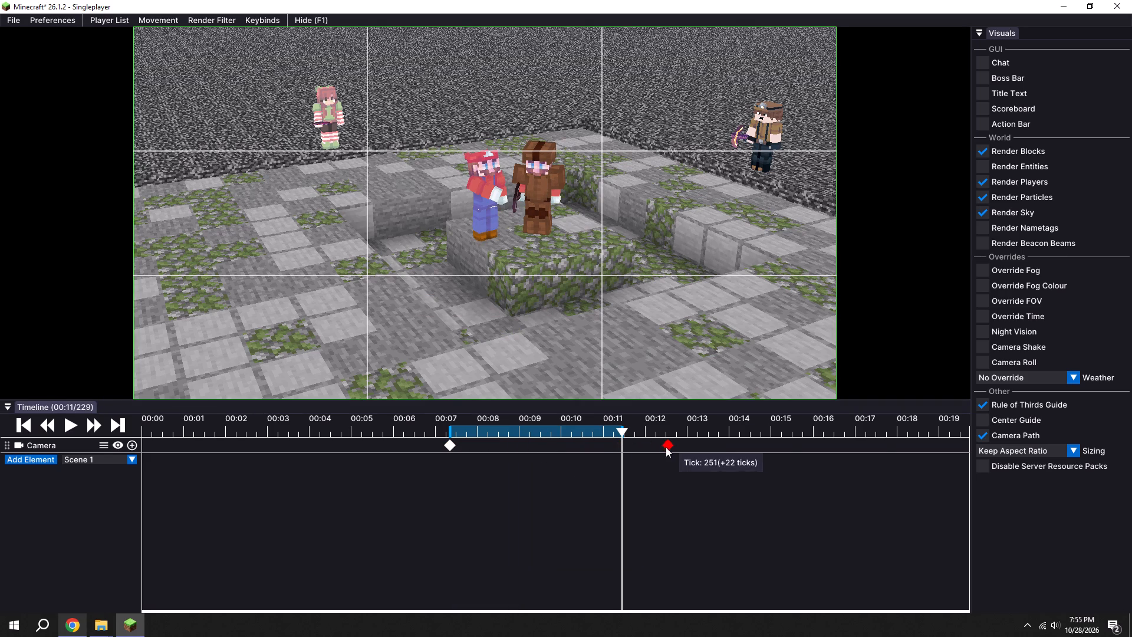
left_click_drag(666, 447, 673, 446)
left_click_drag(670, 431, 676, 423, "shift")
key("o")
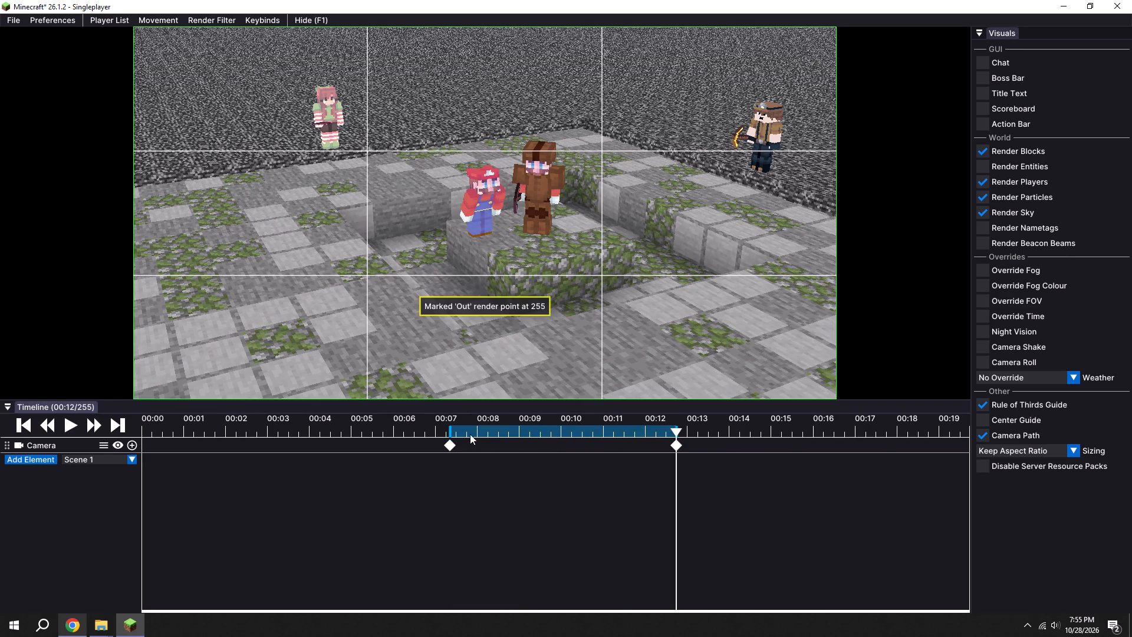
Play back the replay from the first camera keyframe to check the camera move and the clip's end.
left_click_drag(463, 431, 451, 428, "shift")
left_click(65, 429)
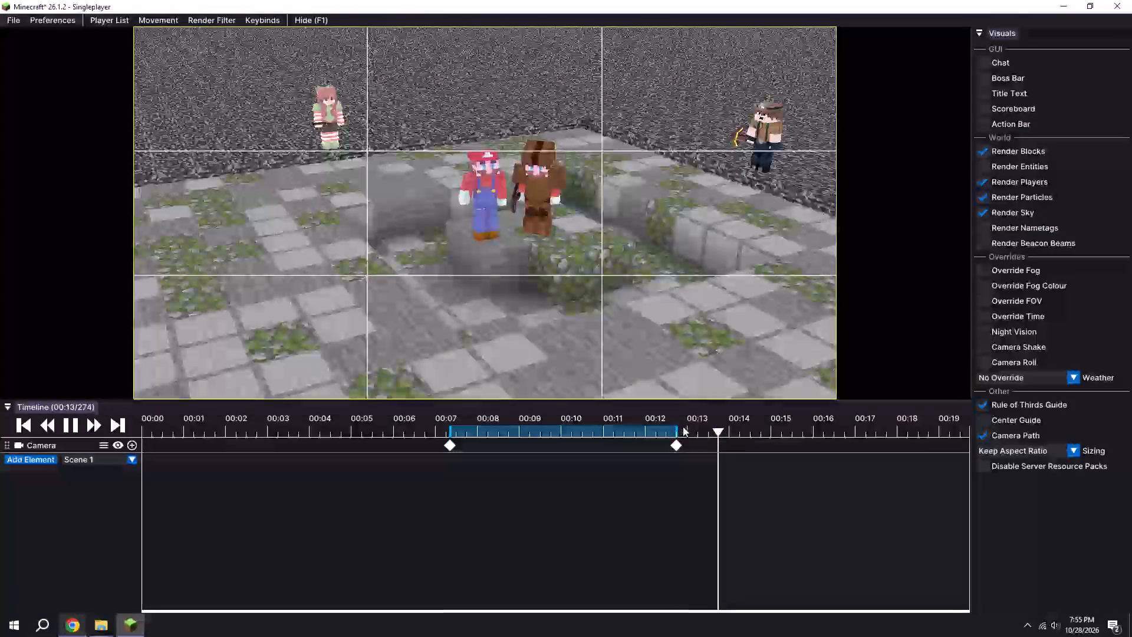
Move the second camera keyframe to 00:13/276 and mark the export end there.
left_click_drag(677, 444, 712, 444)
left_click_drag(713, 439, 720, 439)
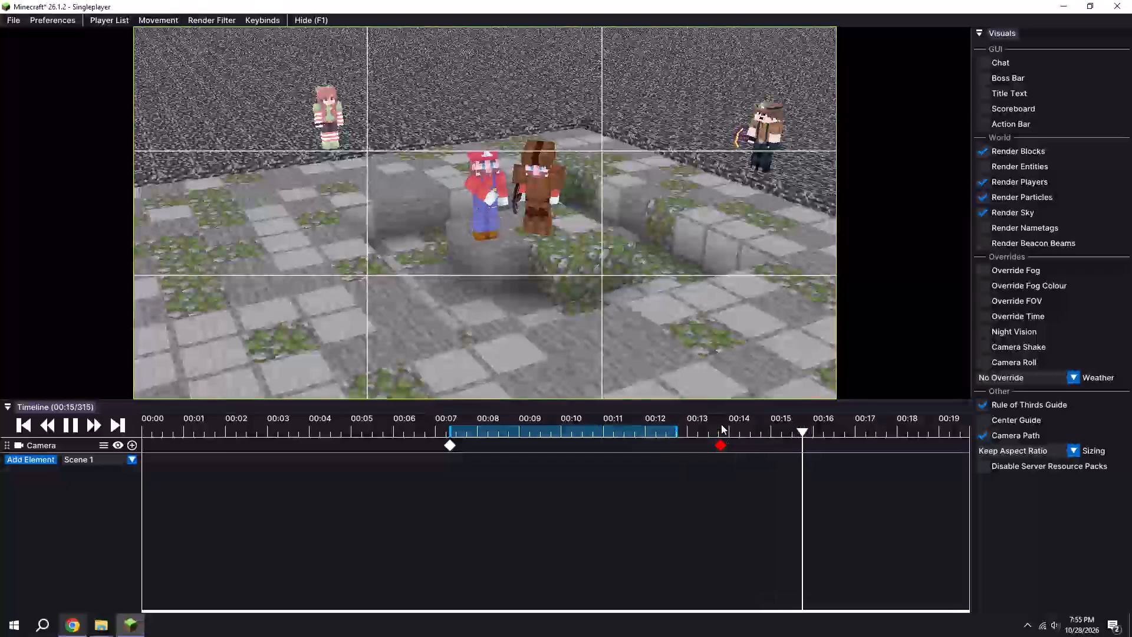
left_click(721, 424, "shift")
key("o")
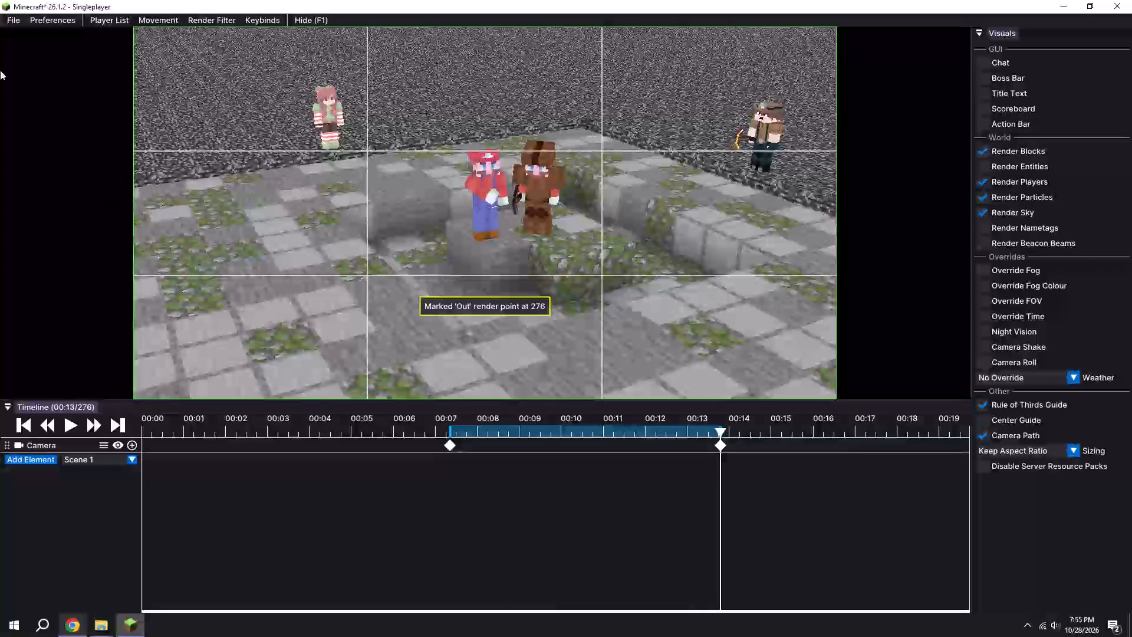
Export ticks 147 to 276 as a 1080 × 1920, 60 fps MP4 named "withh robo khus" in the "paid one" folder.
left_click(6, 19)
left_click(47, 34)
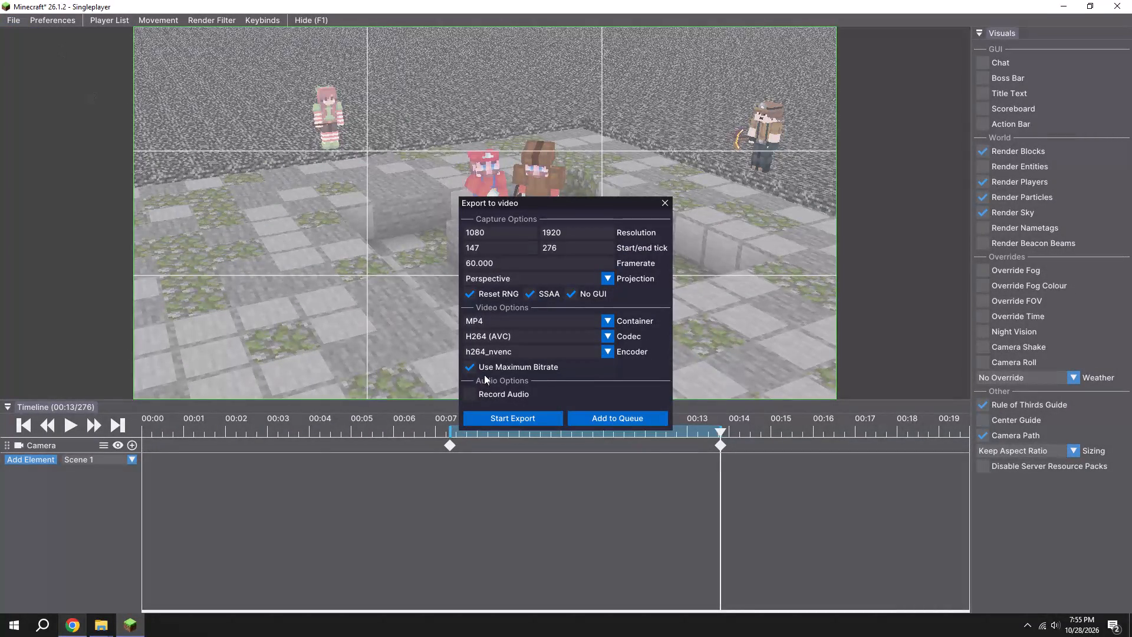
left_click(520, 420)
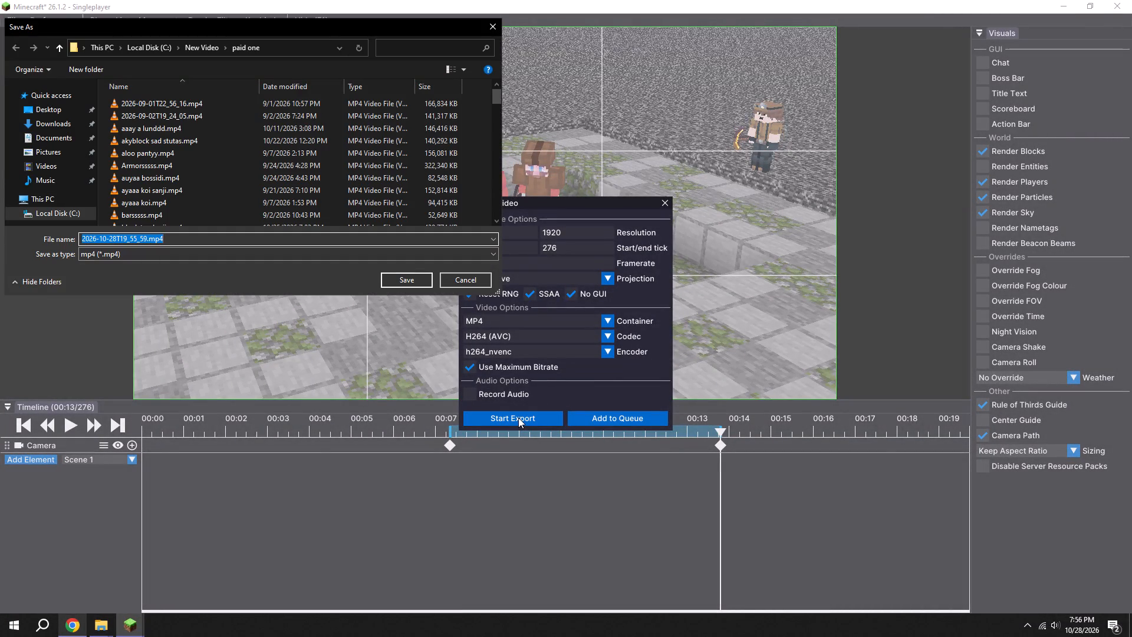
key("BackSpace")
type("withh rob")
key("o")
key("space")
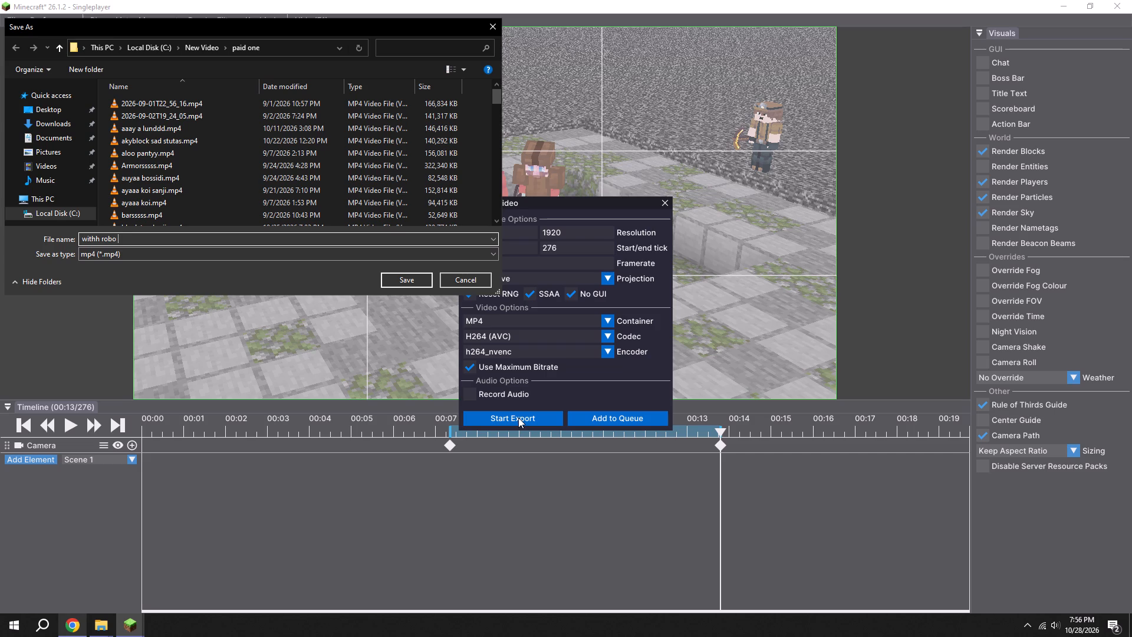
type("khus")
left_click(415, 286)
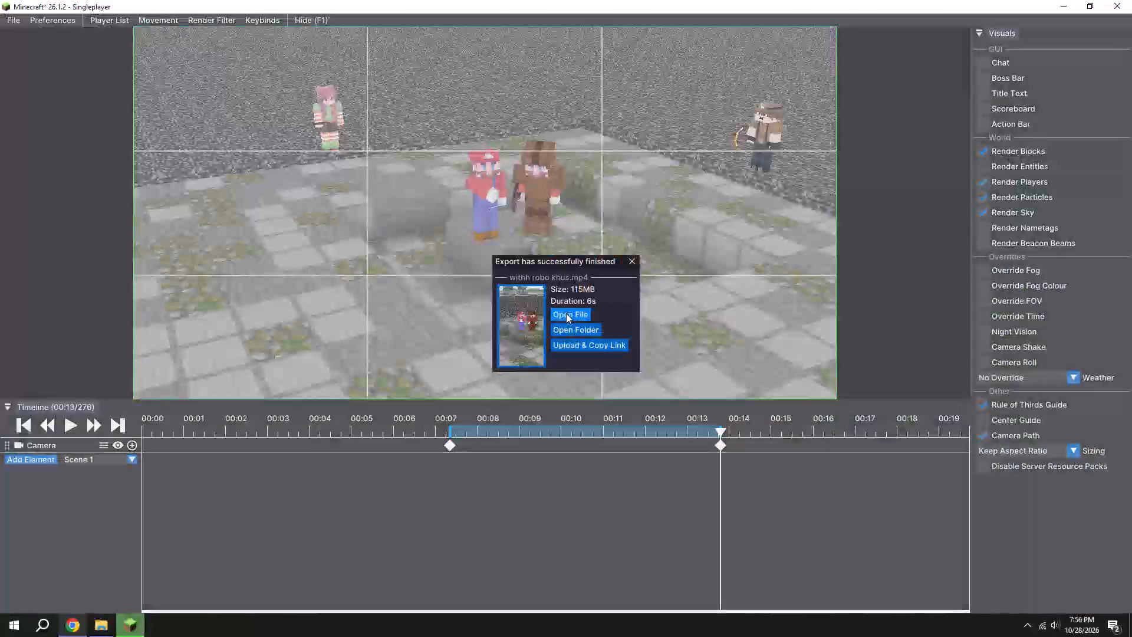
left_click(628, 261)
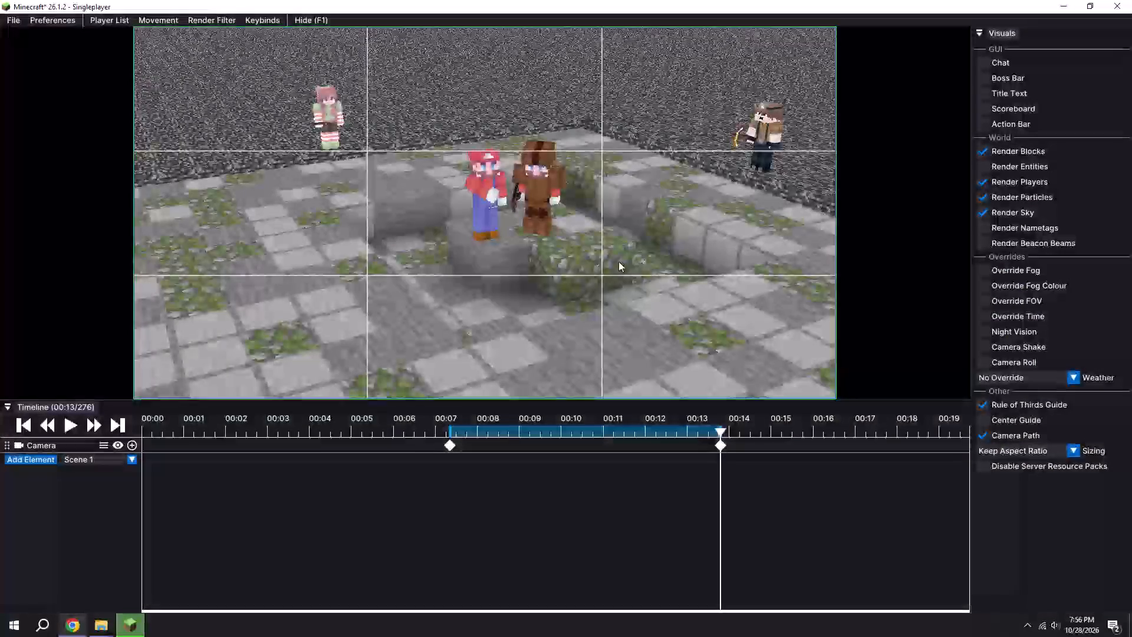
Exit the current replay without staying in the editor and open the replay selection list.
key("Escape")
left_click(499, 264)
left_click(712, 293)
left_click(700, 288)
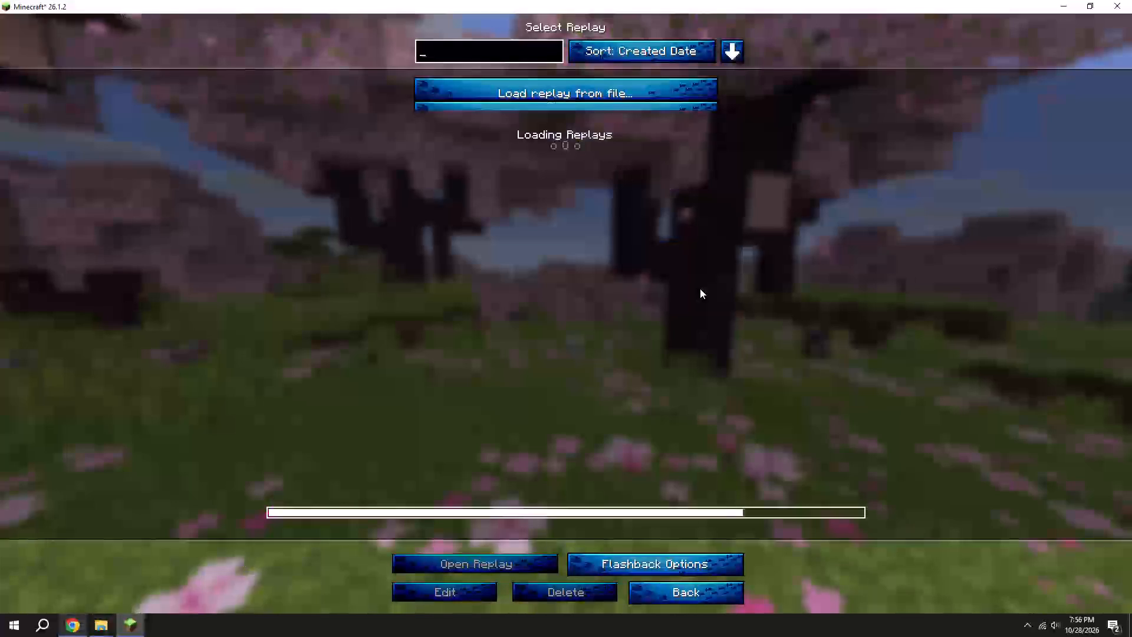
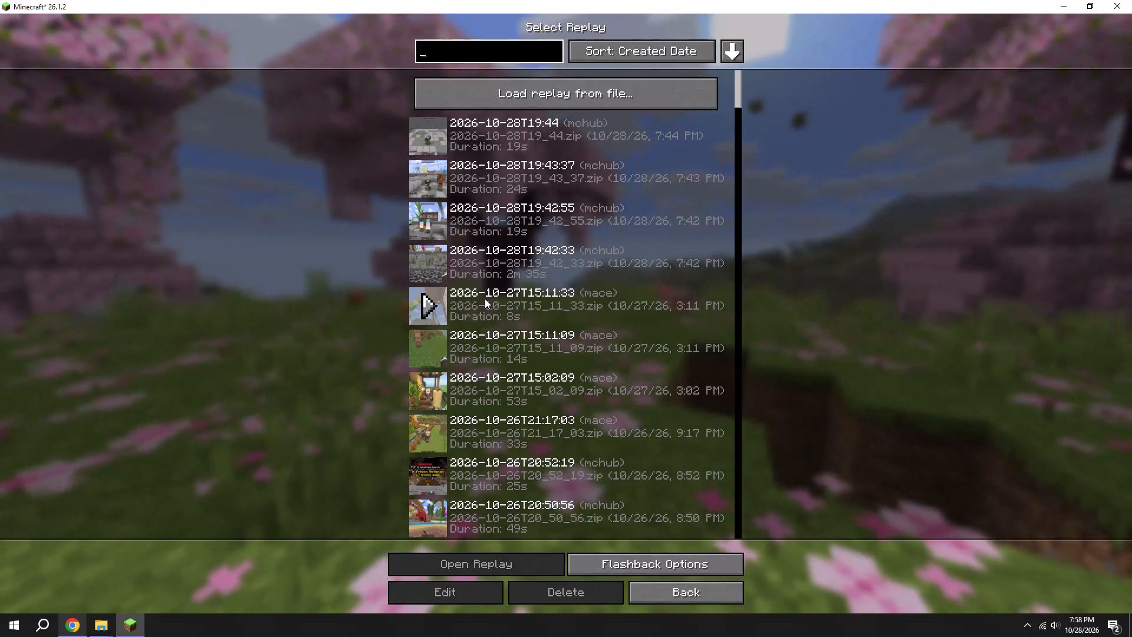
Open the mchub replay 2026-10-28T19:44 in the replay editor.
left_click(152, 212)
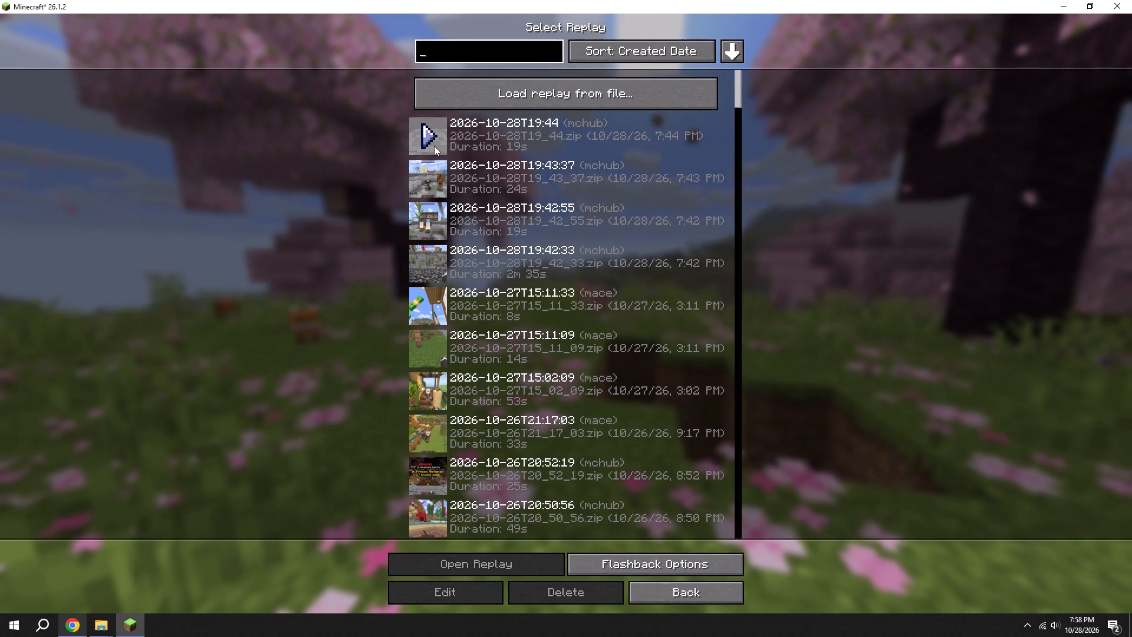
left_click(434, 146)
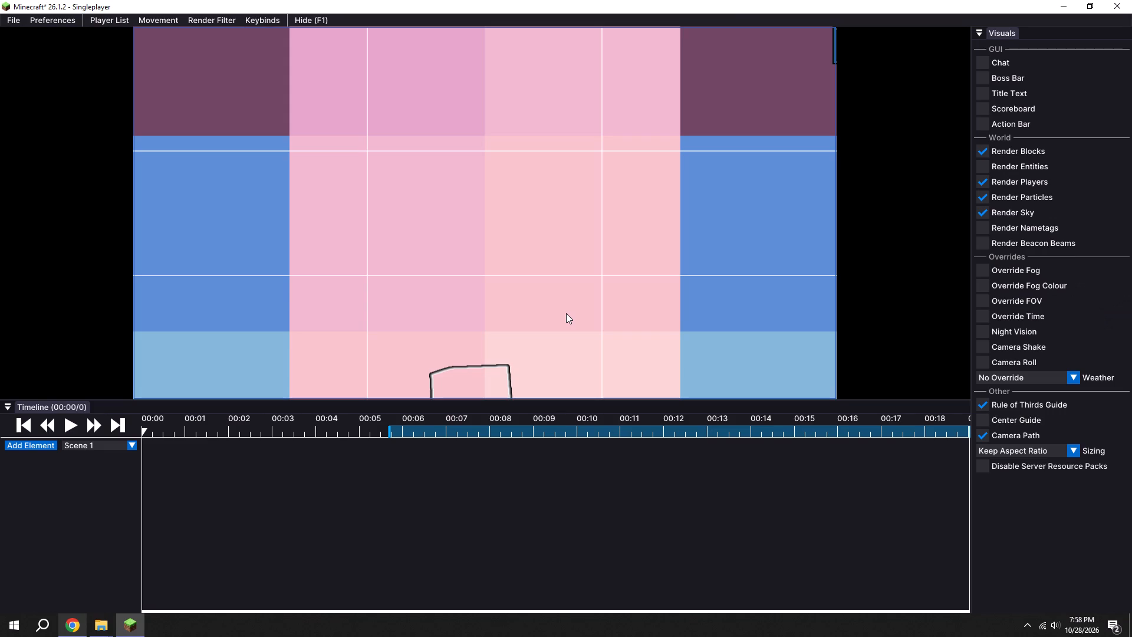
key("w")
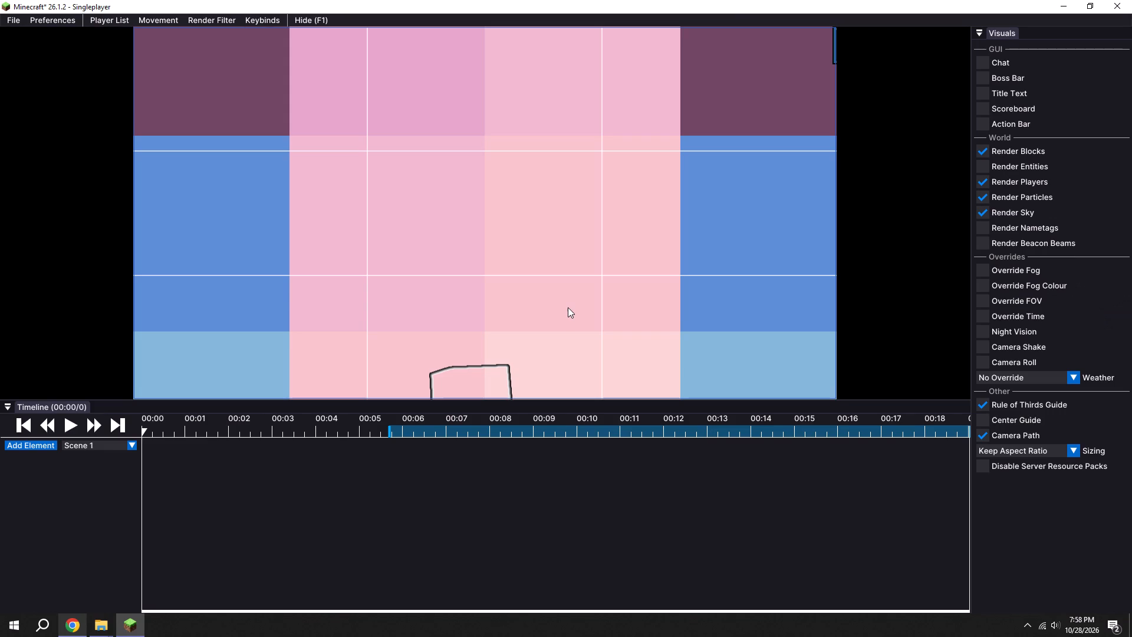
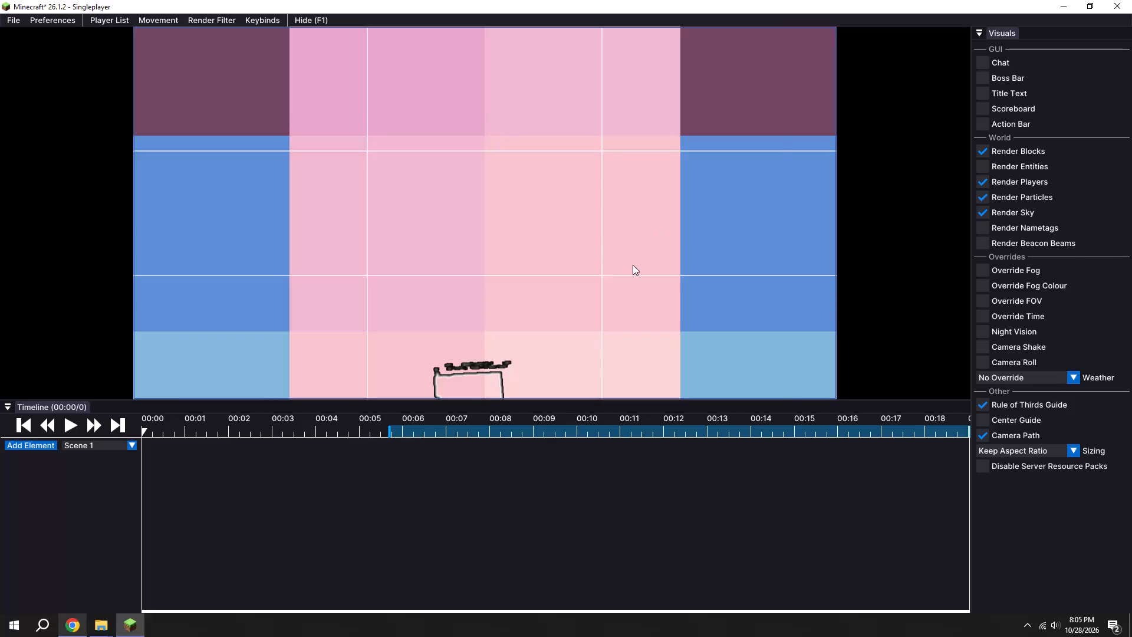
Fly the camera into position in front of the Mario-skinned player, framing the full figure near the centre of the shot.
key("s")
key("s")
key("s")
key("s")
key("s")
key("s")
key("s")
key("s")
key("s")
key("s")
key("s")
key("s")
left_click_drag(588, 266, 571, 311)
key("space")
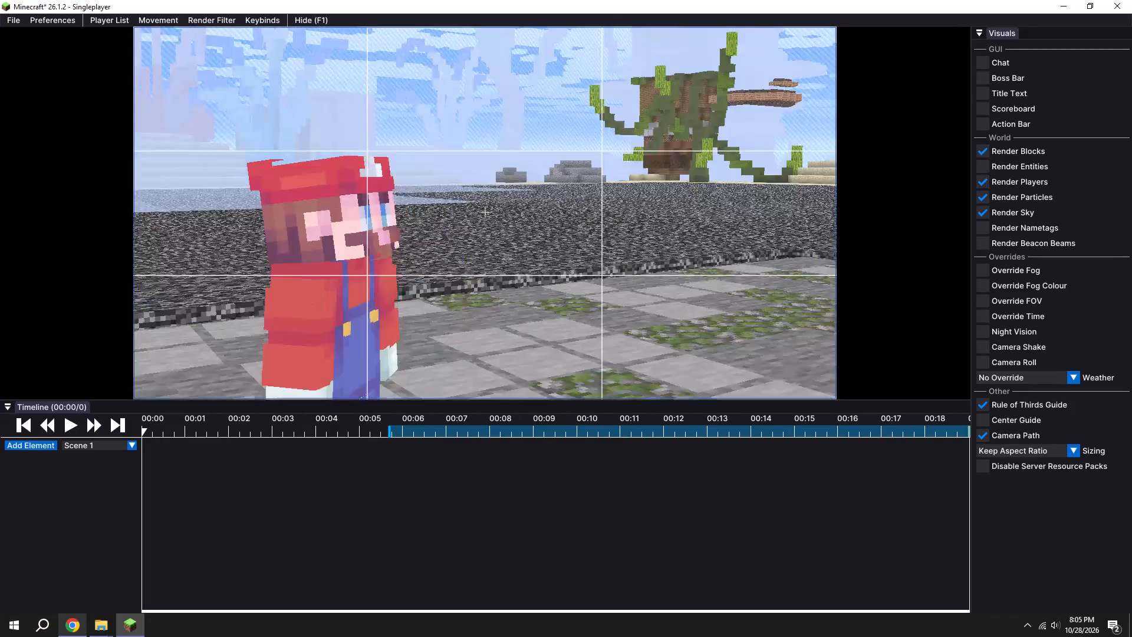
left_click_drag(571, 311, 566, 314)
key("space")
key("d")
key("space")
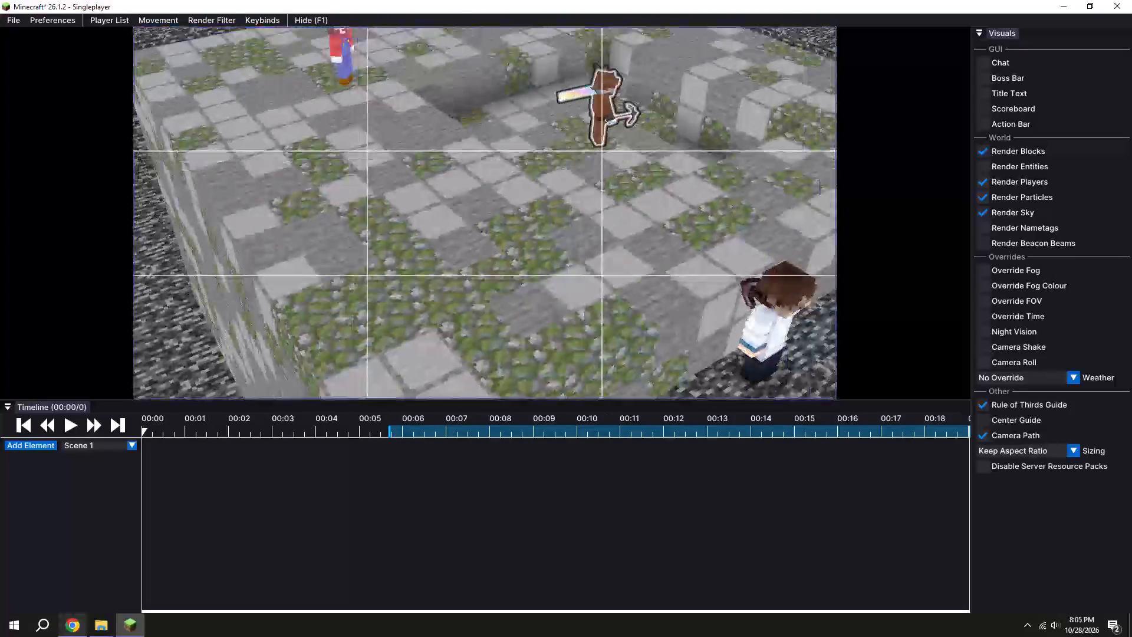
left_click_drag(566, 314, 562, 313)
key("s")
key("s")
key("s")
key("s")
key("s")
key("d")
key("space")
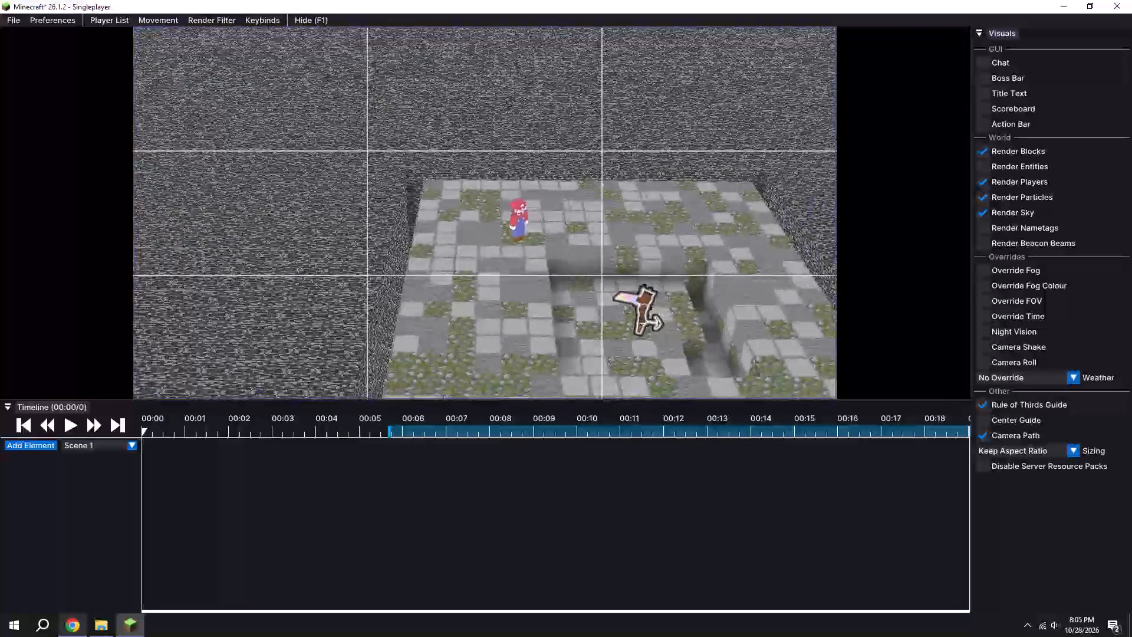
left_click_drag(562, 313, 565, 313)
key("shift+w")
key("shift+w")
key("shift+w")
key("shift+w")
key("shift+w")
key("shift+w")
key("shift+w")
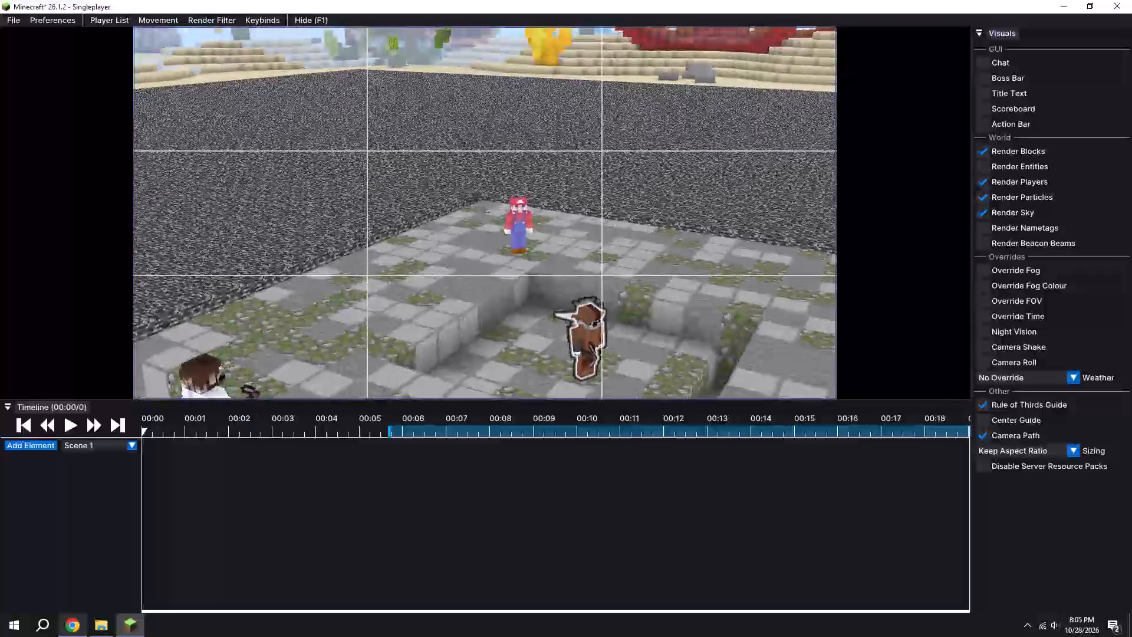
left_click_drag(565, 313, 564, 313)
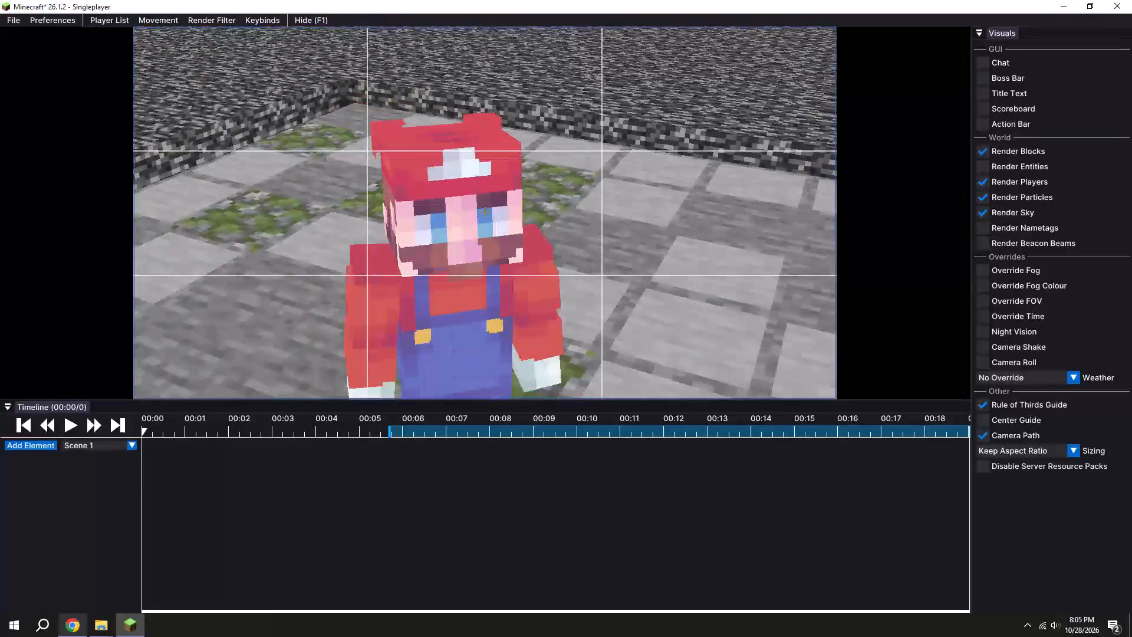
left_click_drag(564, 313, 565, 312)
key("s")
key("space")
key("w")
key("space")
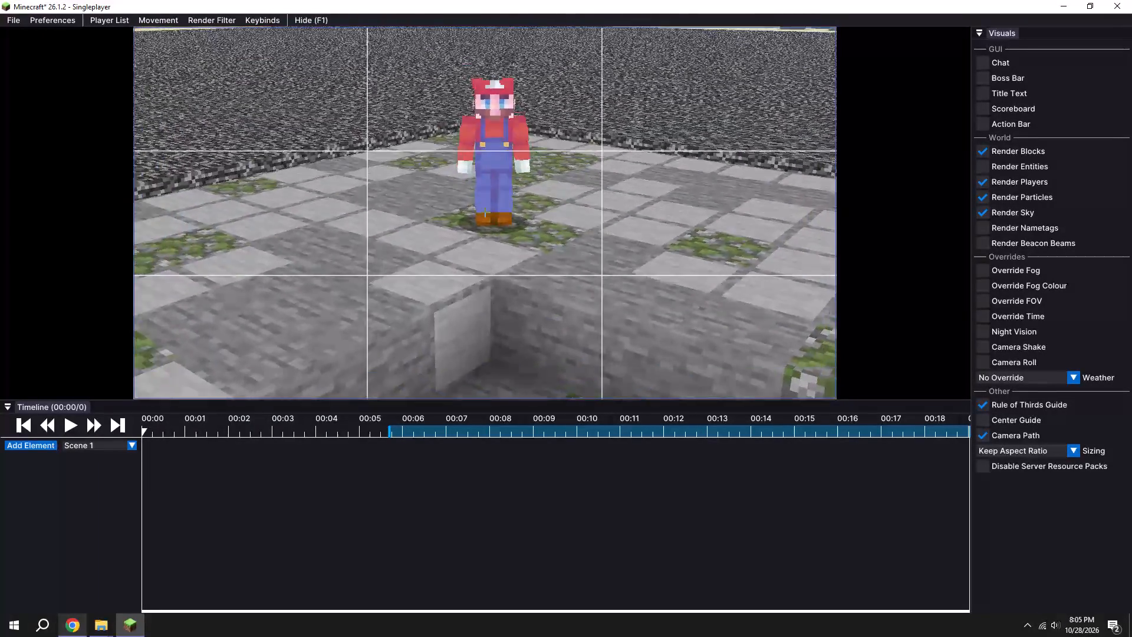
left_click_drag(565, 312, 566, 313)
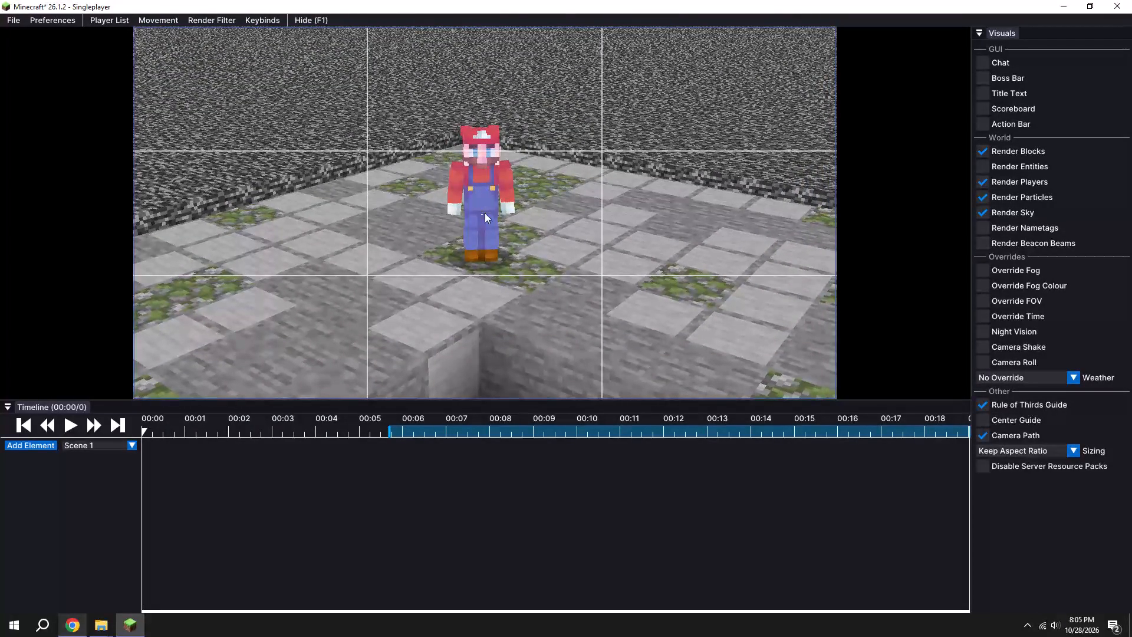
Mark the render In point at tick 0 and add a Camera element to the timeline.
key("i")
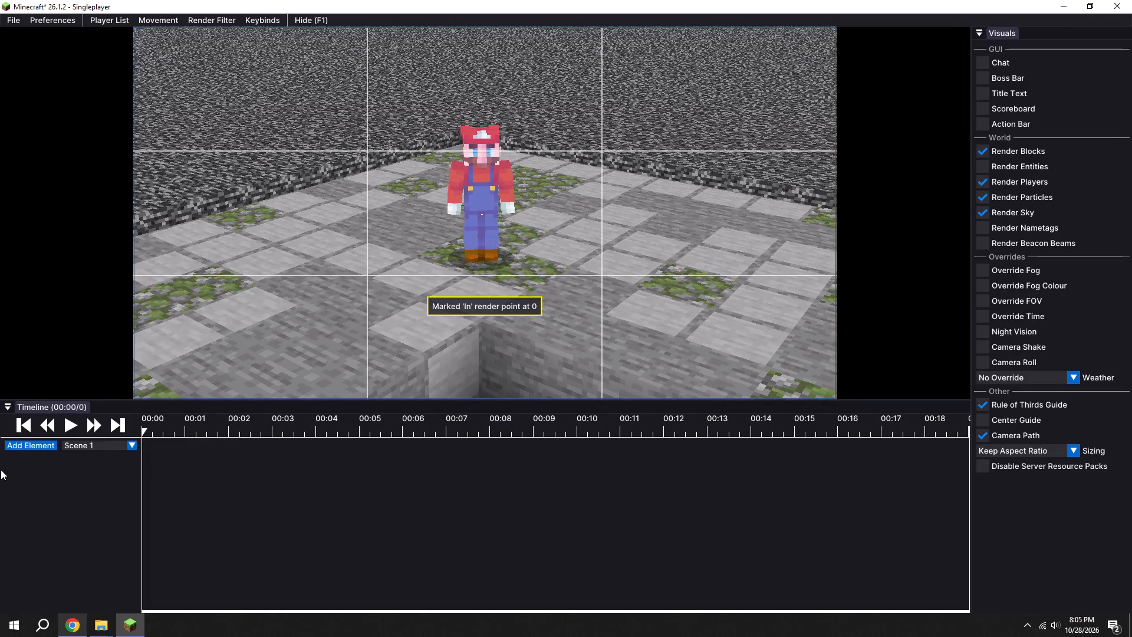
left_click(25, 446)
left_click(52, 461)
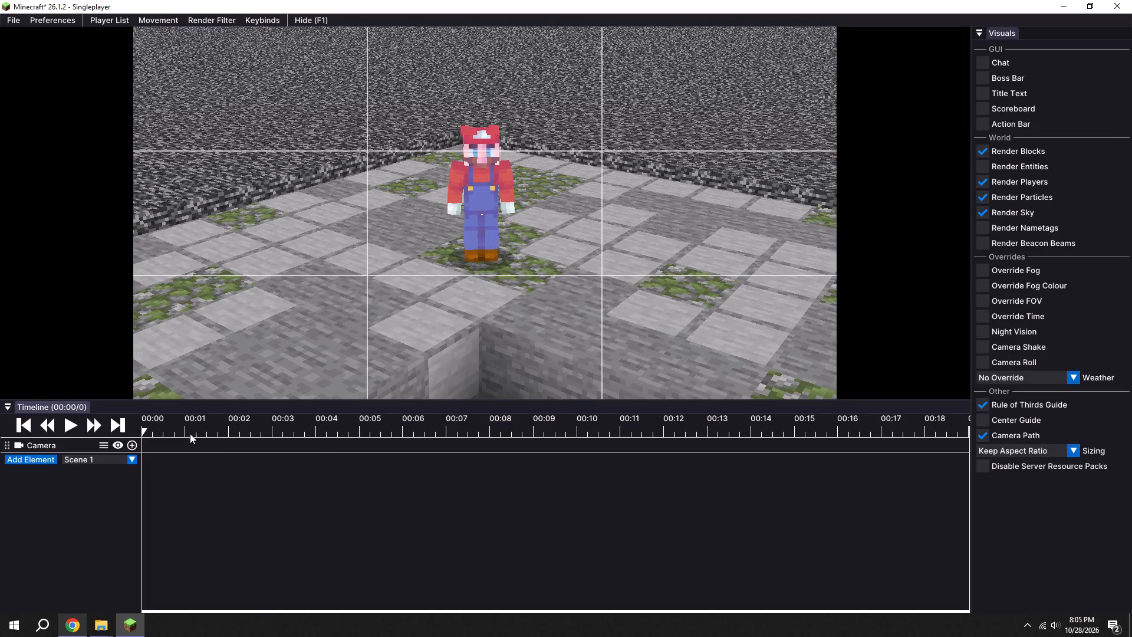
Mark the render In point at tick 14 and add a camera keyframe there with the close framing.
left_click(173, 427)
key("i")
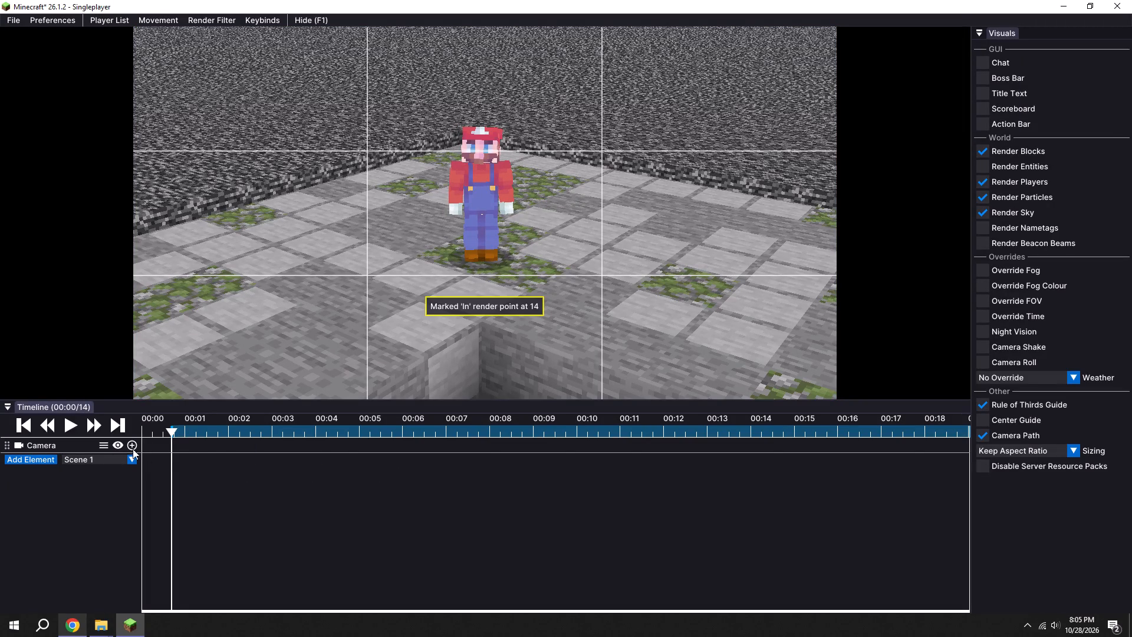
left_click(131, 441)
At tick 30, pull the camera far back and up to show the whole stone platform, and add a second camera keyframe.
left_click(203, 434)
left_click_drag(345, 323, 567, 316)
key("s")
key("space")
key("space")
key("space")
key("space")
key("space")
key("space")
key("space")
key("space")
key("space")
key("space")
key("space")
key("space")
key("space")
key("space")
key("space")
key("space")
key("space")
key("space")
key("space")
key("space")
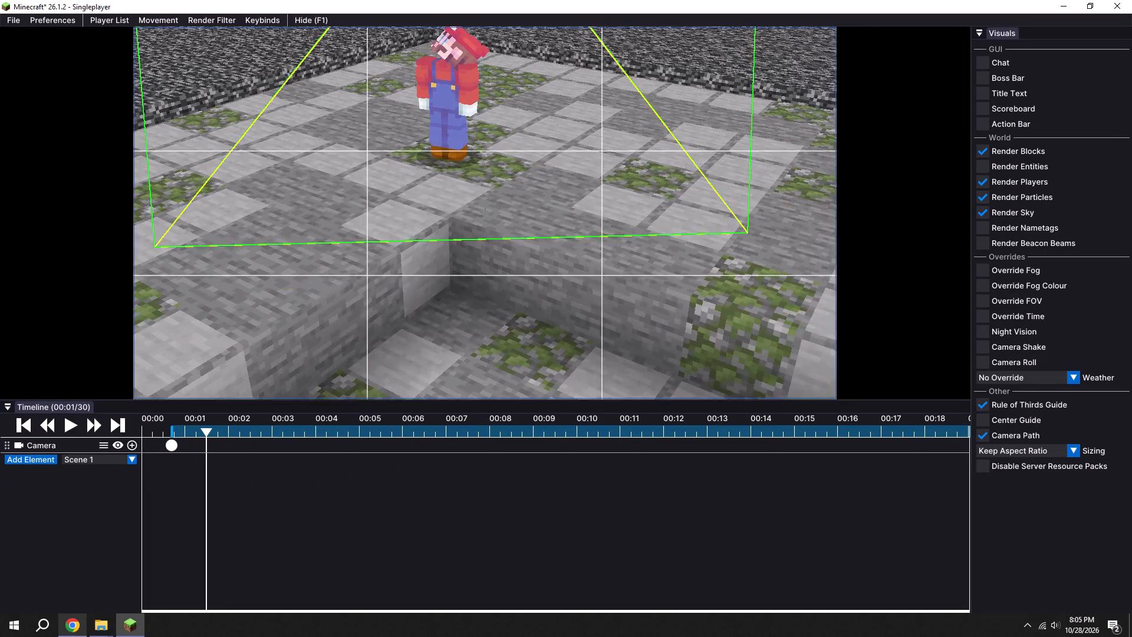
left_click_drag(567, 316, 565, 313)
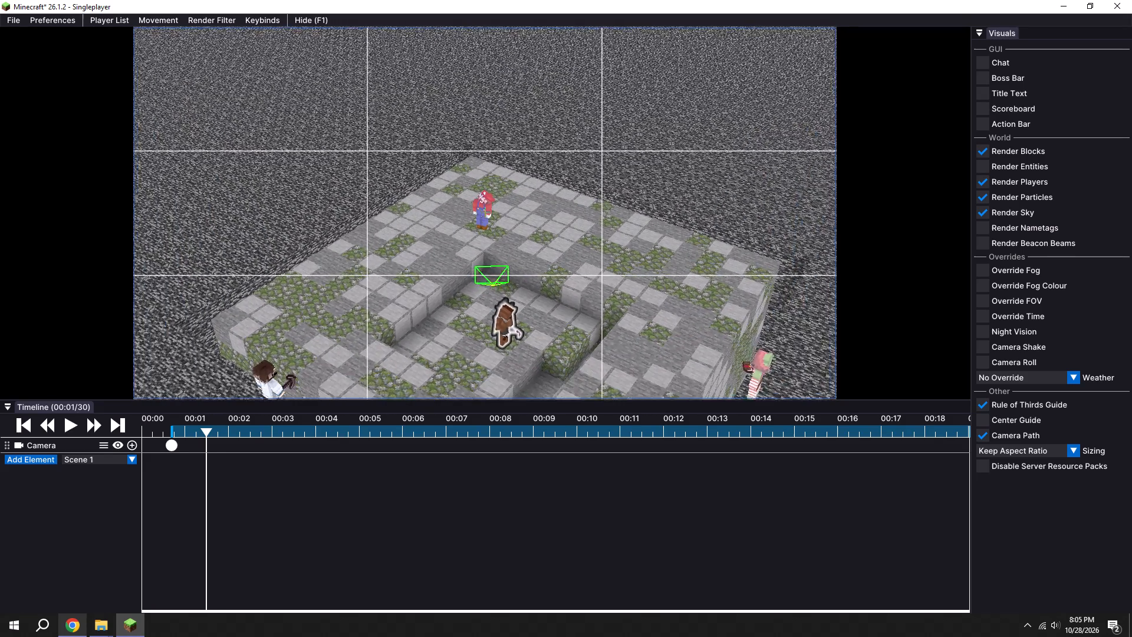
left_click_drag(565, 313, 566, 313)
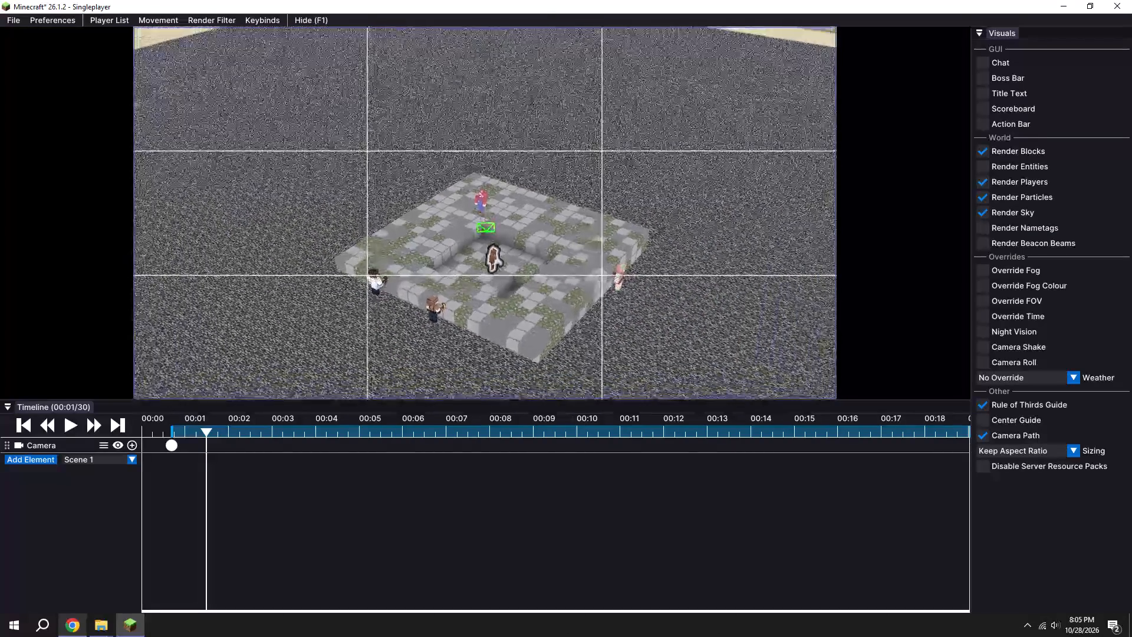
left_click_drag(566, 313, 565, 314)
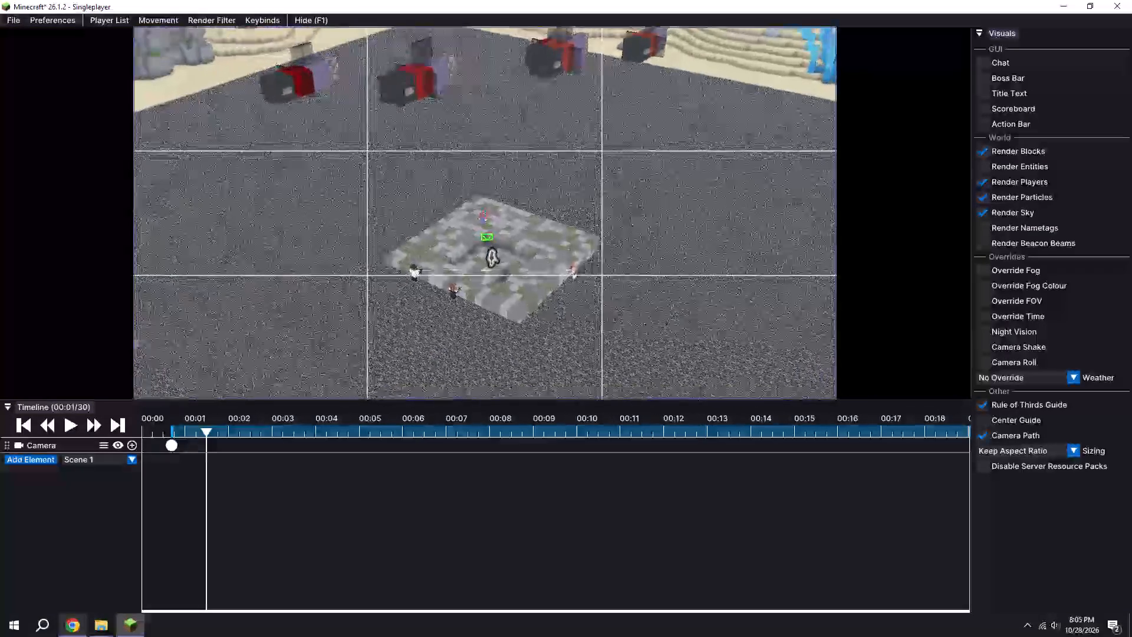
left_click_drag(565, 314, 566, 314)
type("s")
key("space")
type("swdd")
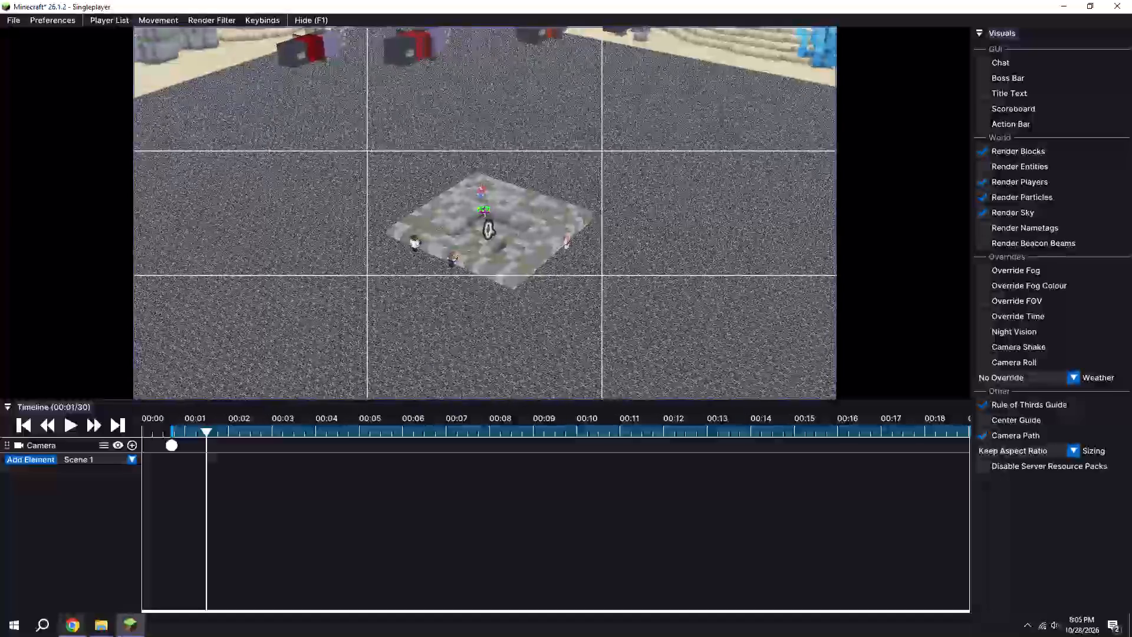
left_click_drag(566, 314, 566, 313)
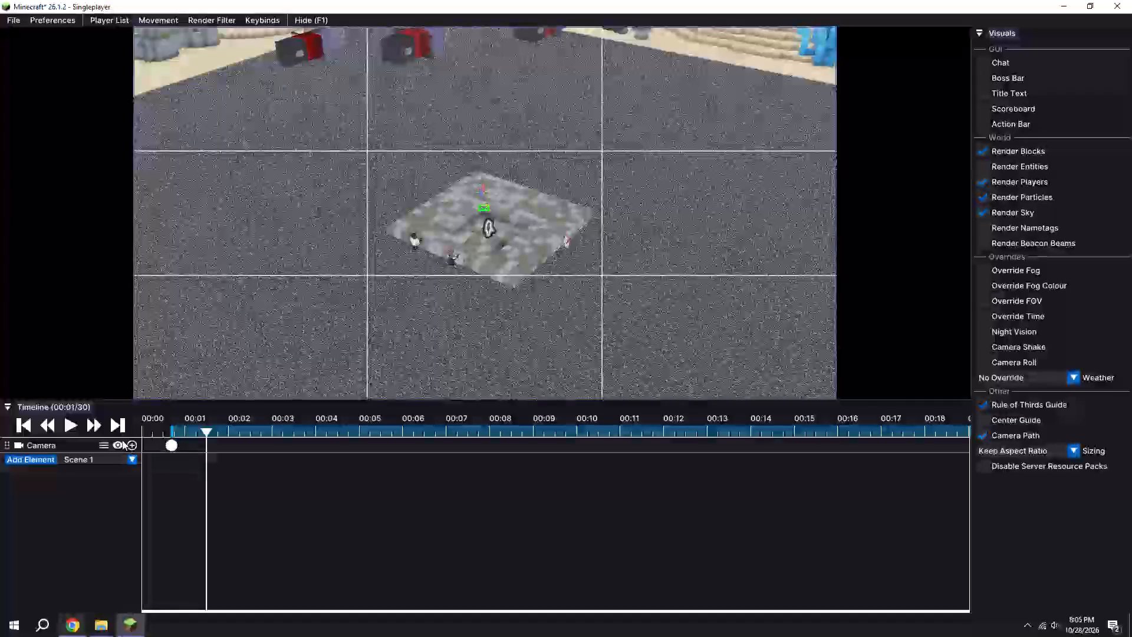
left_click(133, 442)
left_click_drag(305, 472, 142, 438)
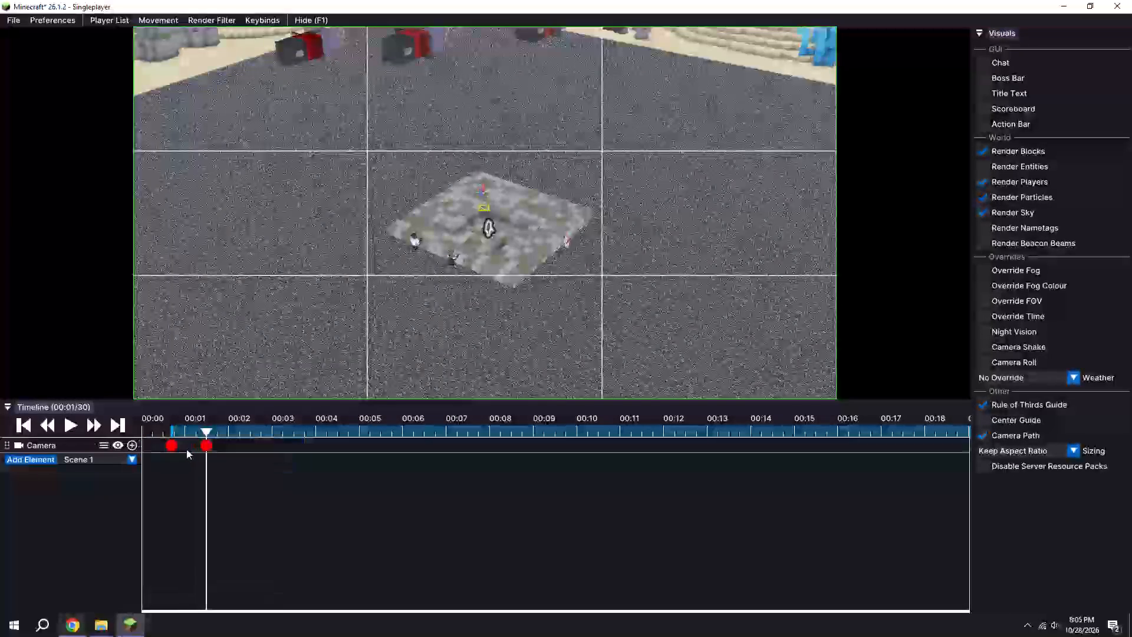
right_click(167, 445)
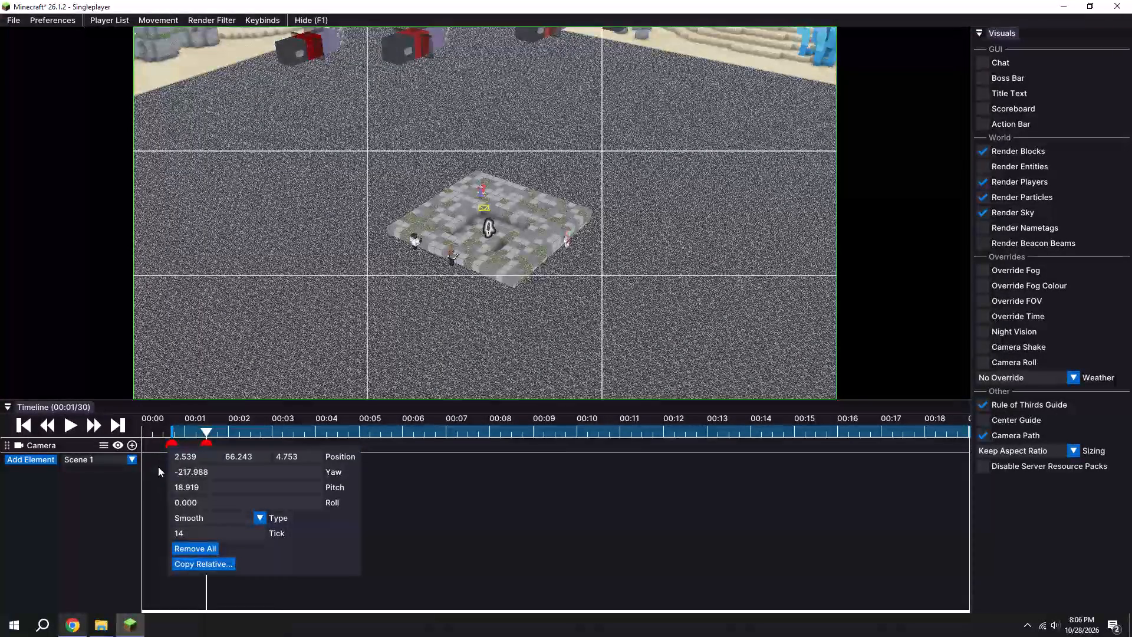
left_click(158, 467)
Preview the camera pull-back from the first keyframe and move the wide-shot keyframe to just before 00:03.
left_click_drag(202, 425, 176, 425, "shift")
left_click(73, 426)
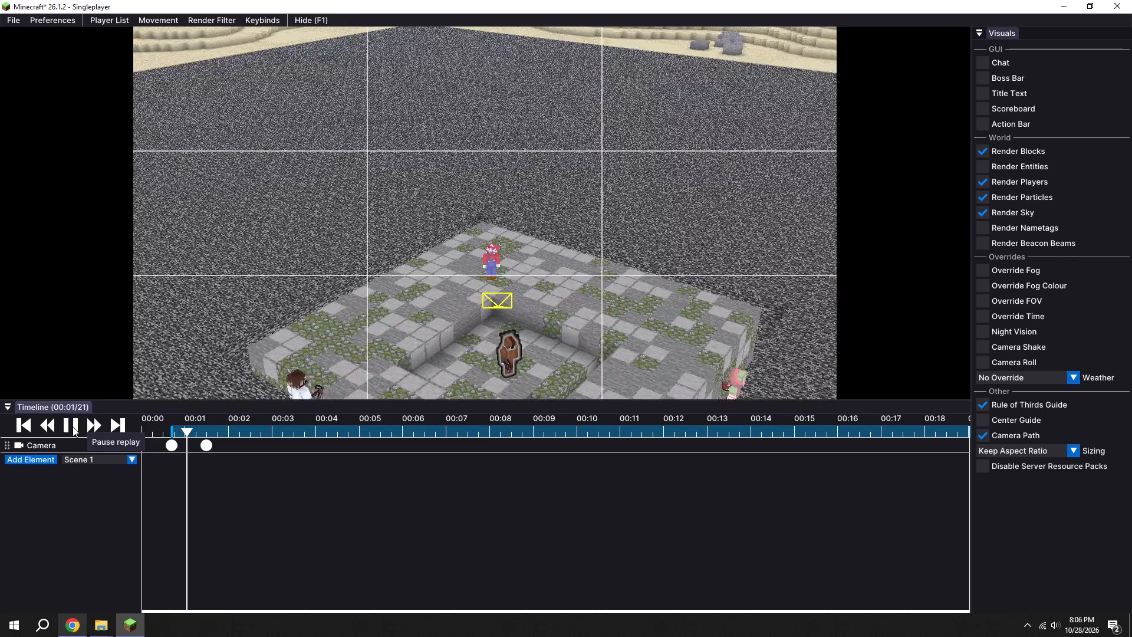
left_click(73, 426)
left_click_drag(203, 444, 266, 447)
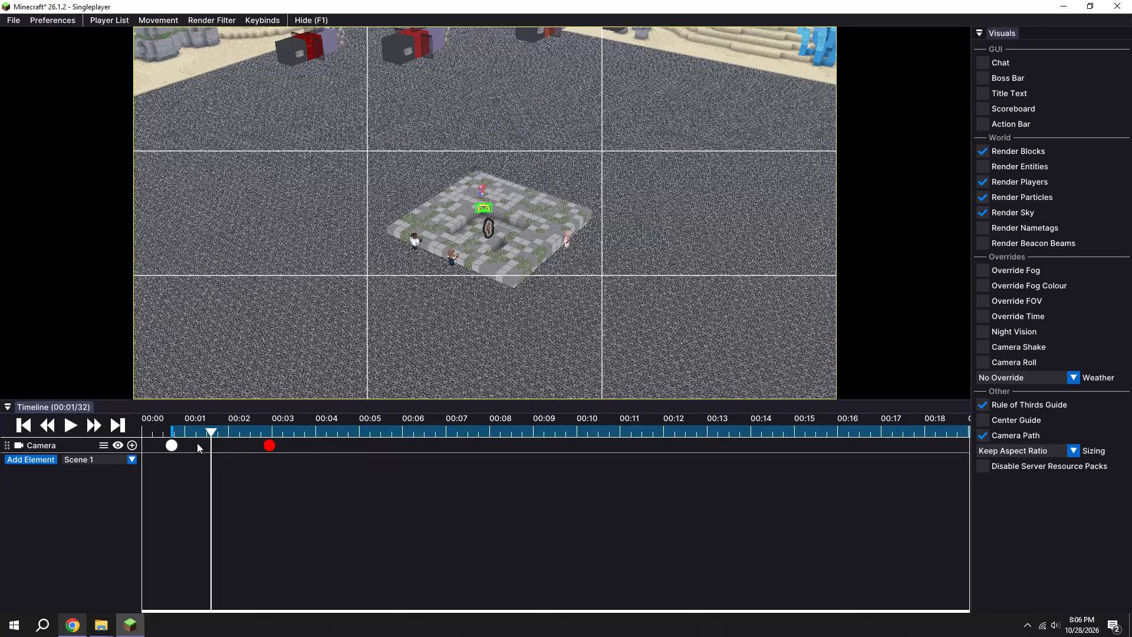
Copy the opening camera keyframe and paste it at tick 32 to hold the close shot.
left_click(175, 445)
key("ctrl+c")
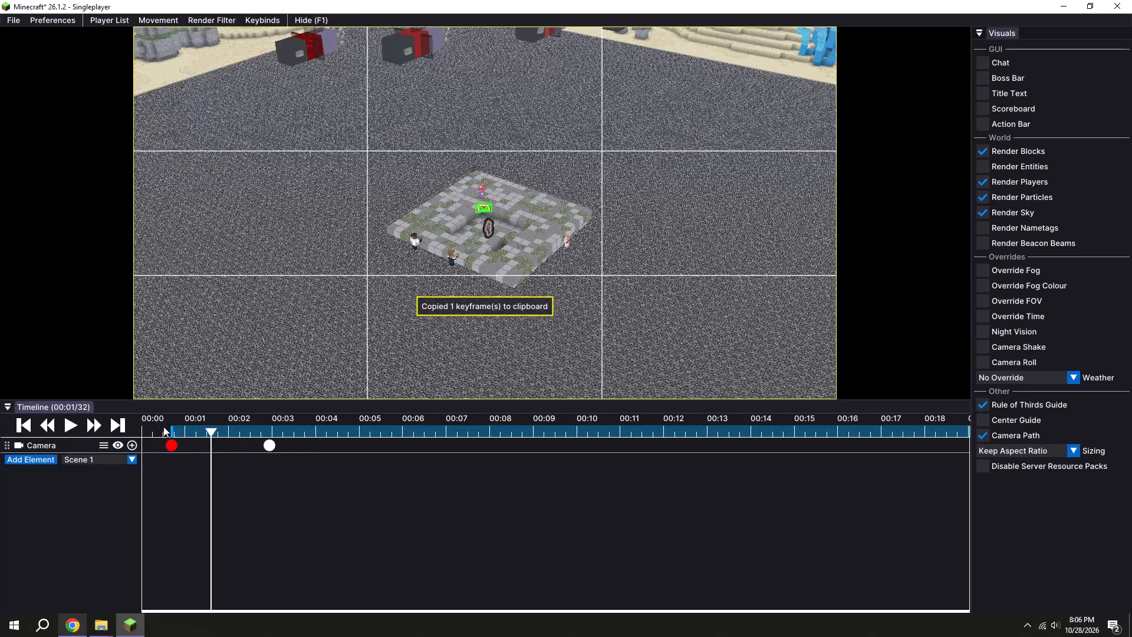
key("ctrl+v")
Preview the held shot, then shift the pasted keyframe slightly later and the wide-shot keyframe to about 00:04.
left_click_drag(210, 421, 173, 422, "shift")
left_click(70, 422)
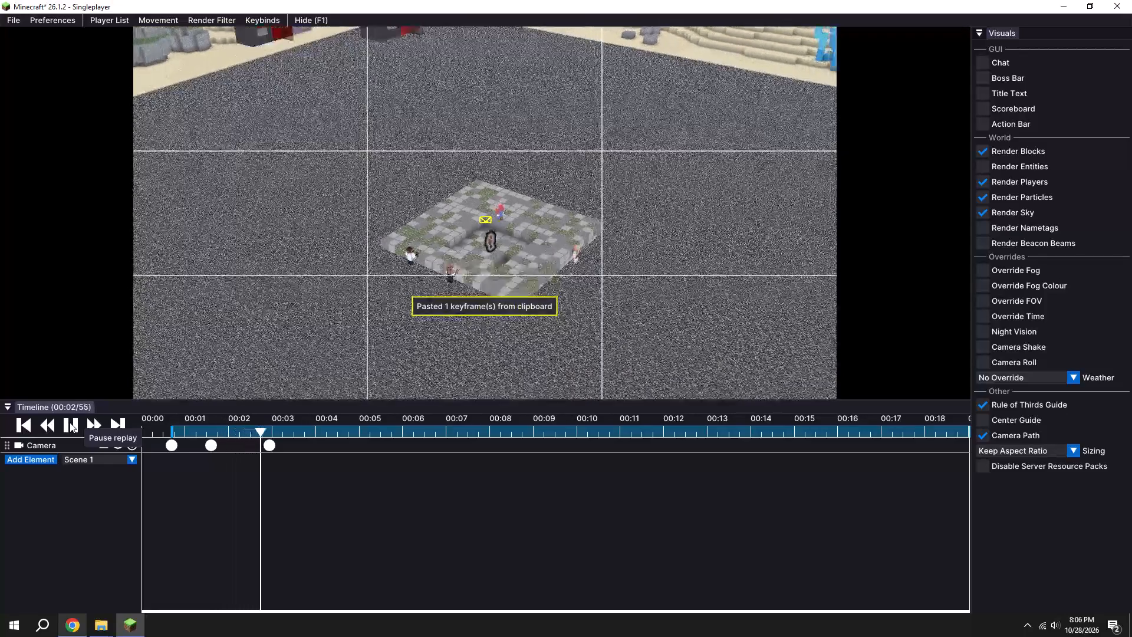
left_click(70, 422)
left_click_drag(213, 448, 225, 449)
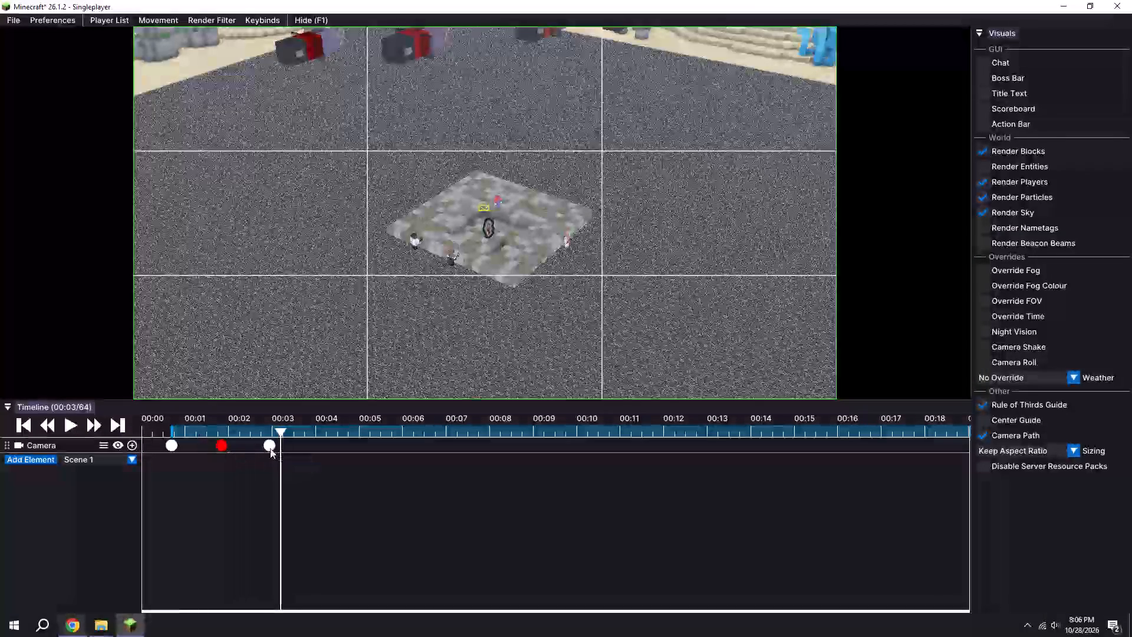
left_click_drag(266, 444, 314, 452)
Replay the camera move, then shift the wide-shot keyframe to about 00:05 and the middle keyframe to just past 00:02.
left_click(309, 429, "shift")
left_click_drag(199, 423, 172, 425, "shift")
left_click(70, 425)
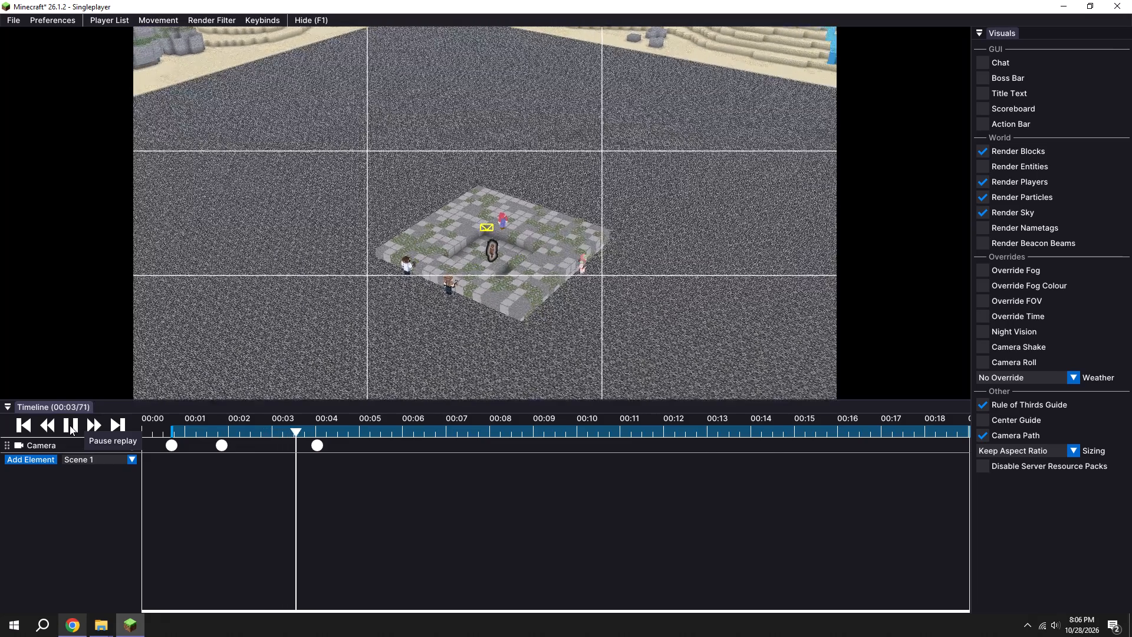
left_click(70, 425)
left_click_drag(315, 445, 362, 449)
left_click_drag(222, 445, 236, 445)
Preview the slower camera move and bring the middle keyframe back to just before 00:02.
left_click_drag(187, 425, 174, 429, "shift")
left_click(70, 427)
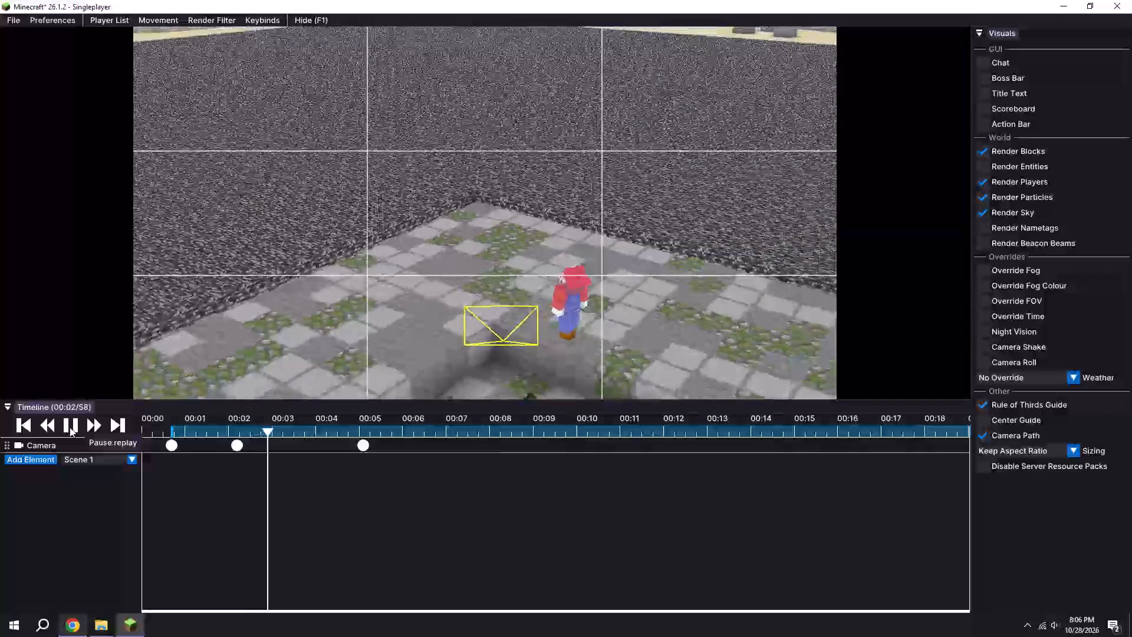
left_click(70, 427)
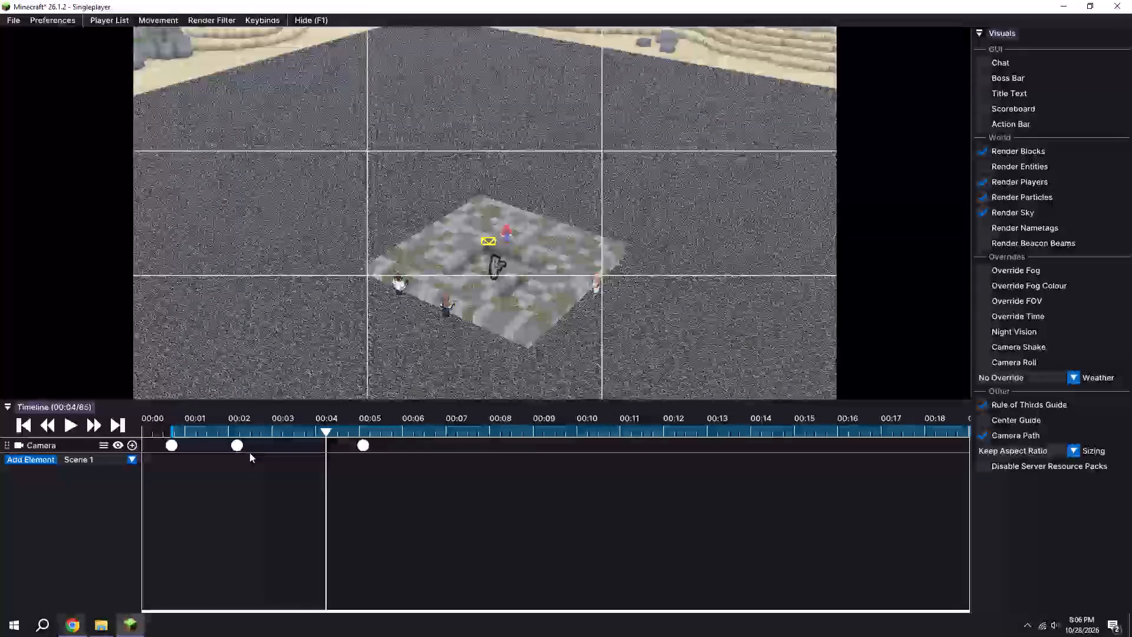
left_click_drag(237, 446, 220, 446)
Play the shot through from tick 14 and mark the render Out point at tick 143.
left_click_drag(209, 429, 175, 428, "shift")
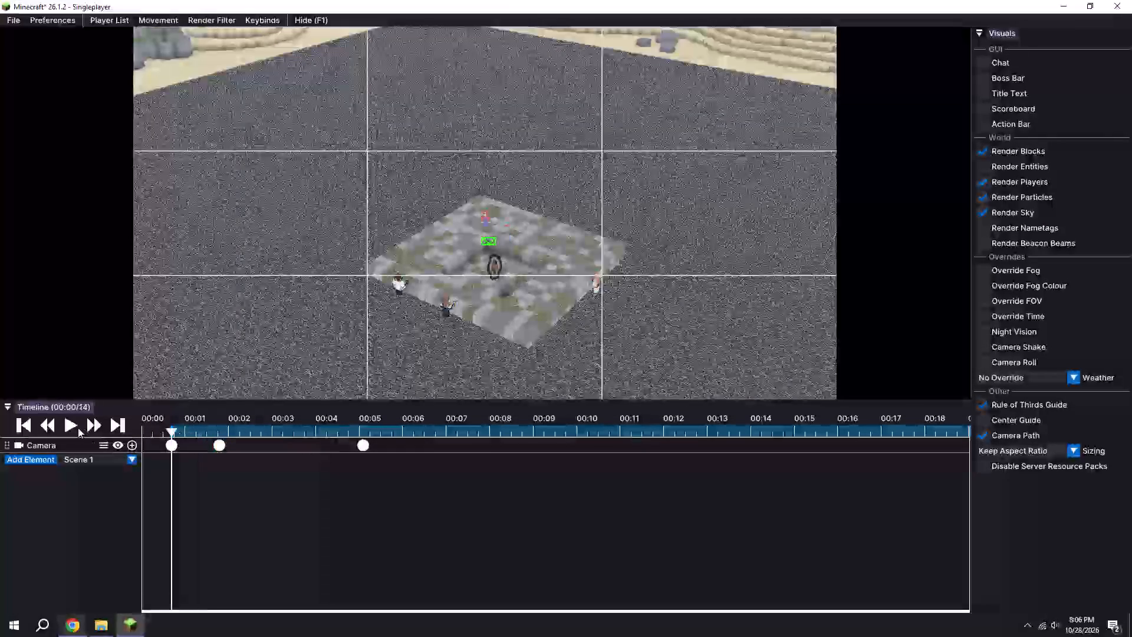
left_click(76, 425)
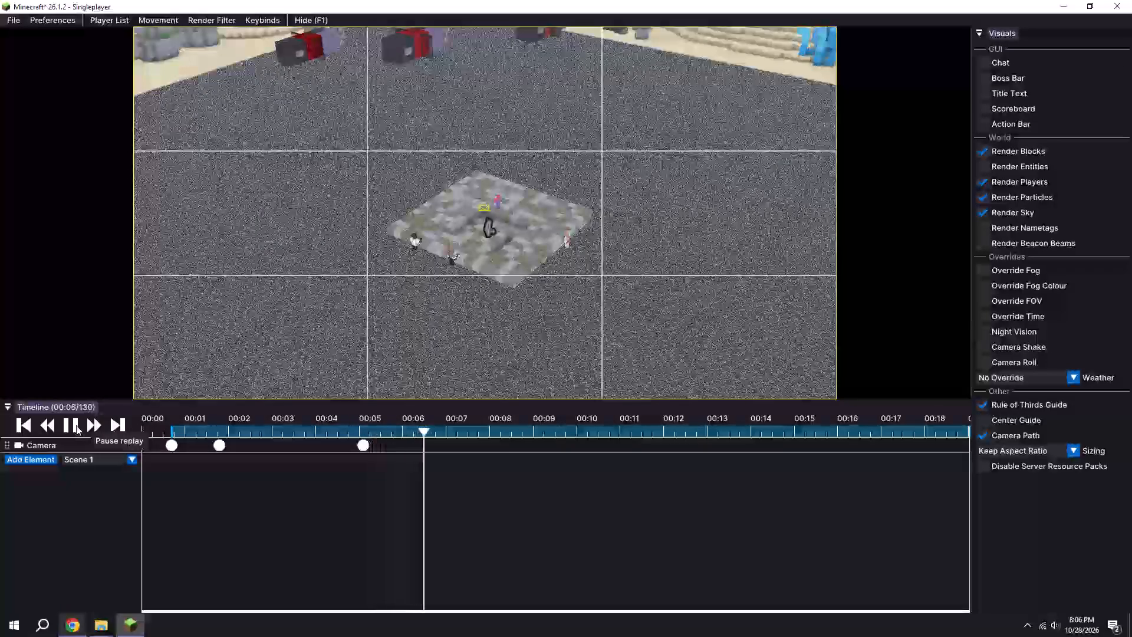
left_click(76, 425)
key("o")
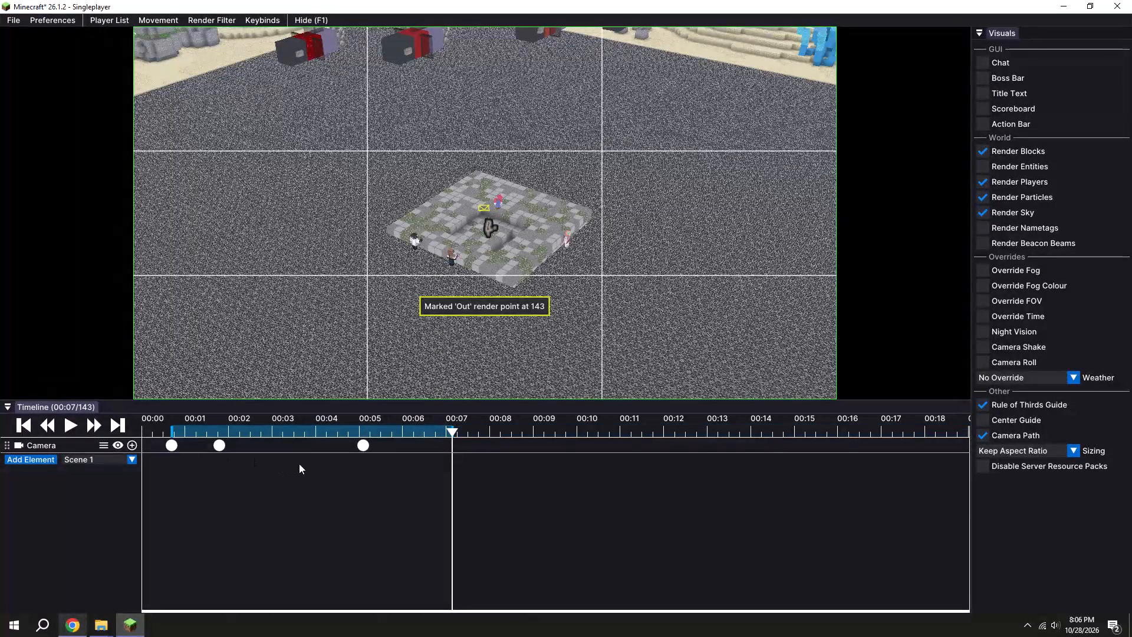
Move the final wide-shot camera keyframe slightly later, to about tick 106.
left_click_drag(361, 449, 370, 449)
left_click(377, 434, "shift")
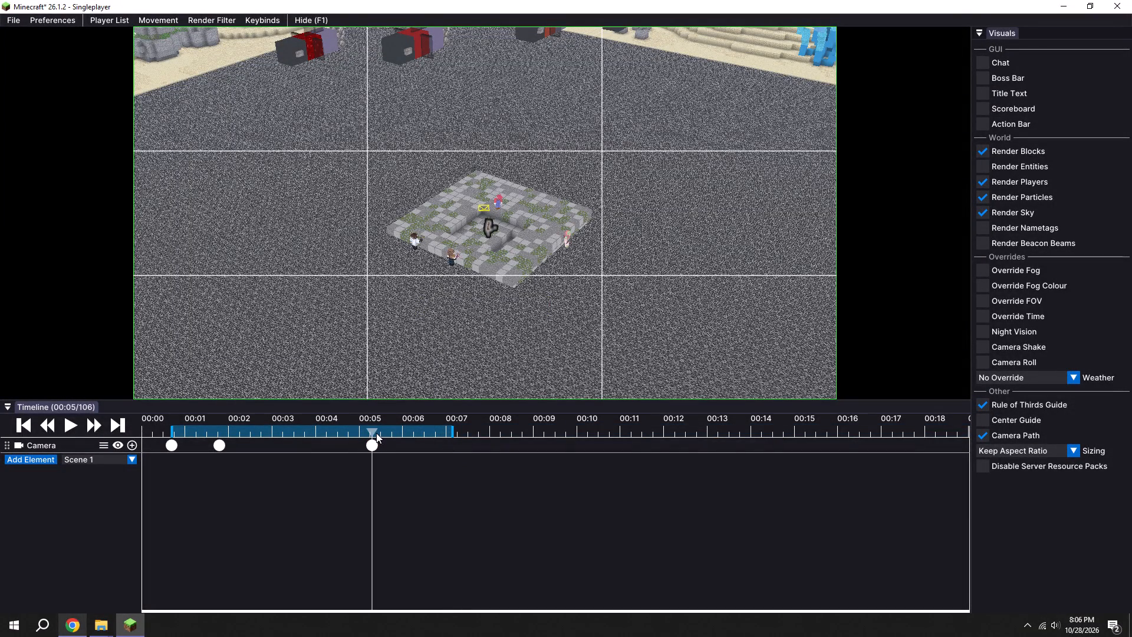
Play the finished camera move from near its start and mark the render Out point at tick 115.
left_click_drag(187, 428, 180, 429, "shift")
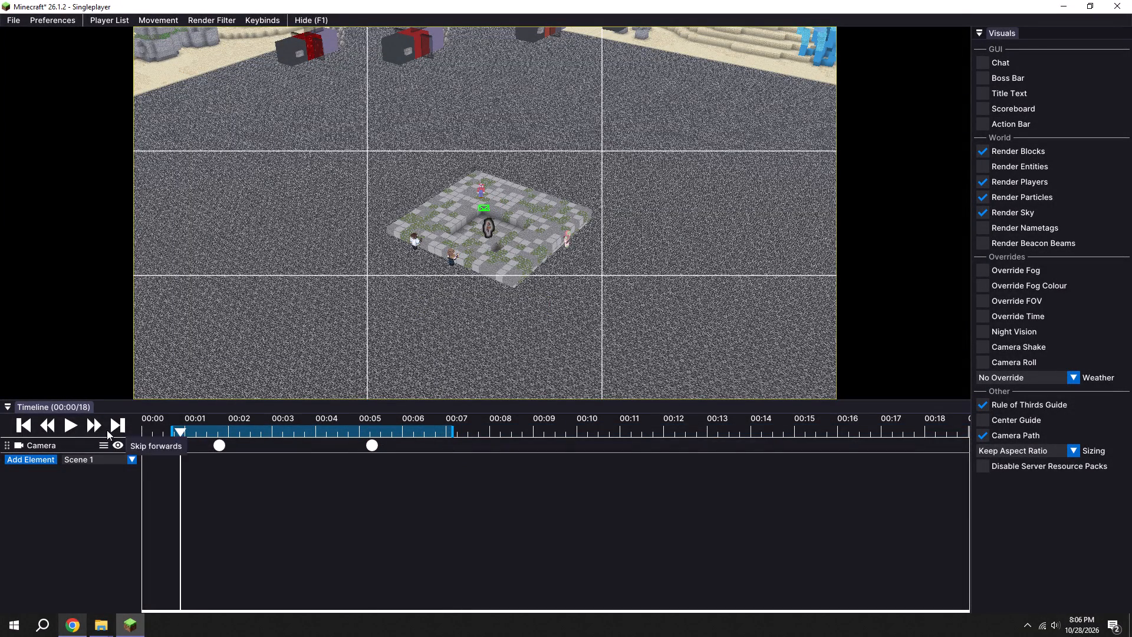
left_click(80, 425)
left_click(65, 426)
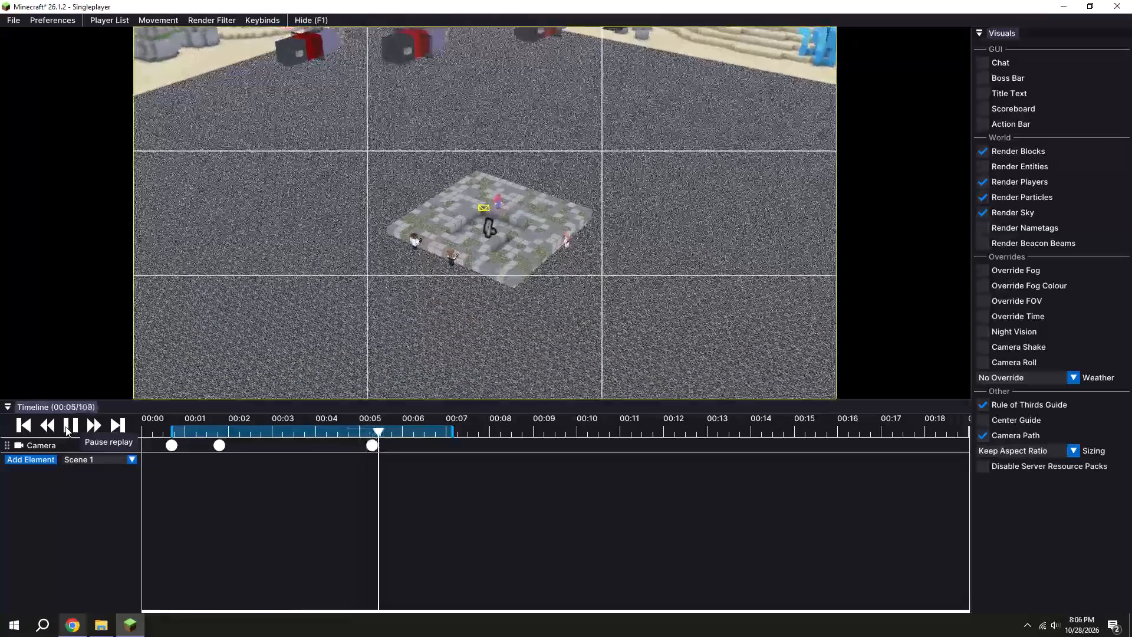
left_click(65, 426)
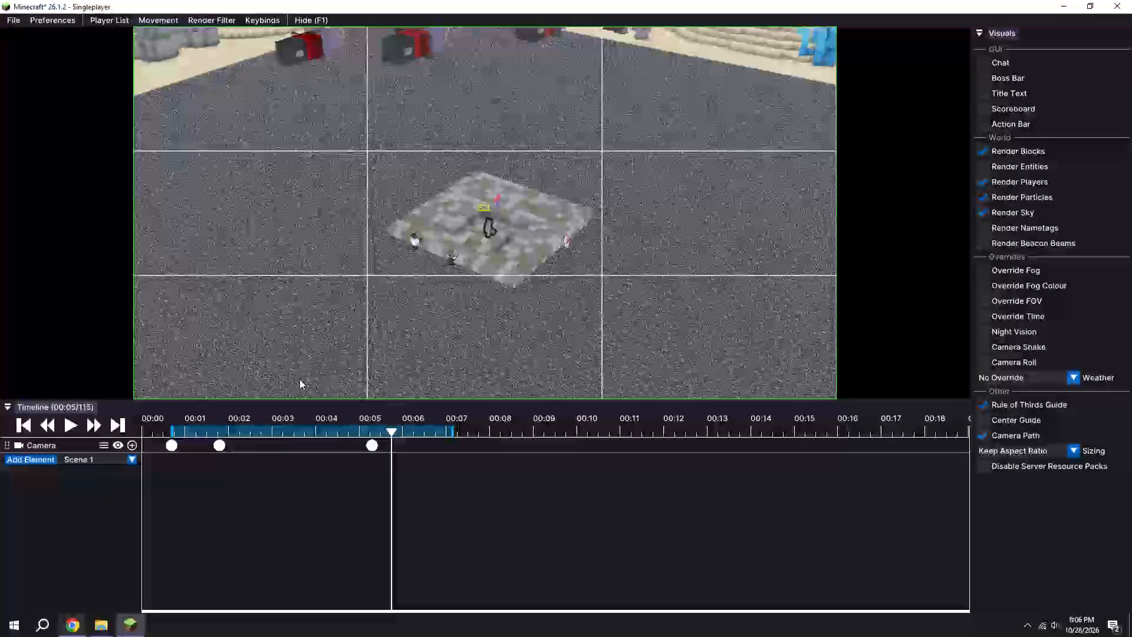
key("o")
Export ticks 14 to 115 as a 1080 by 1920 MP4 video named "pura island prii" and dismiss the export summary.
left_click(18, 21)
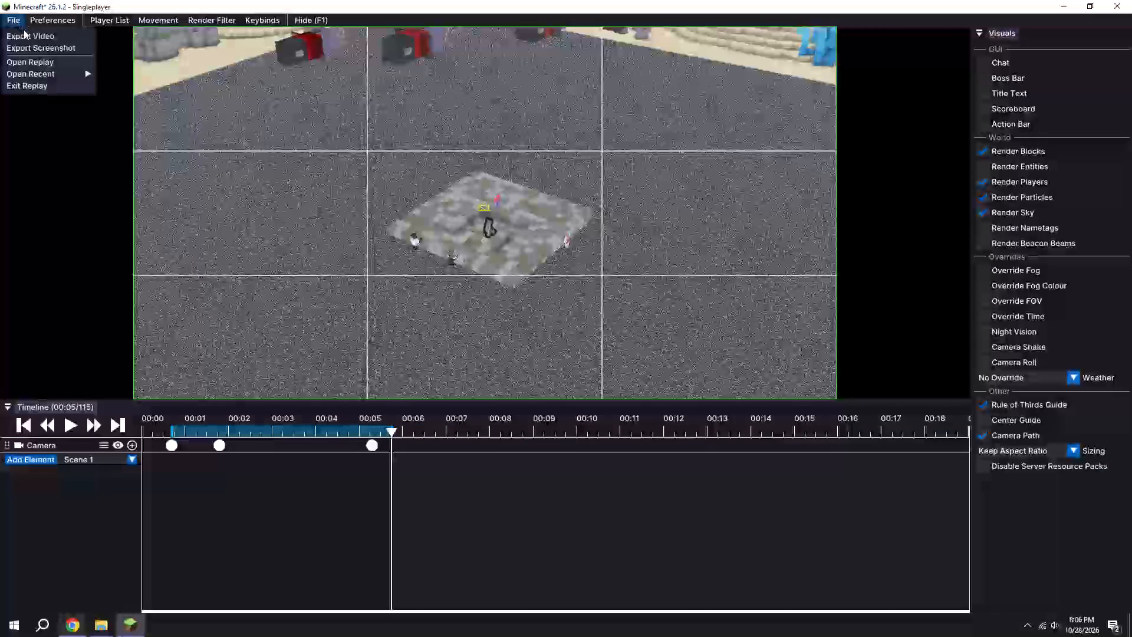
left_click(28, 35)
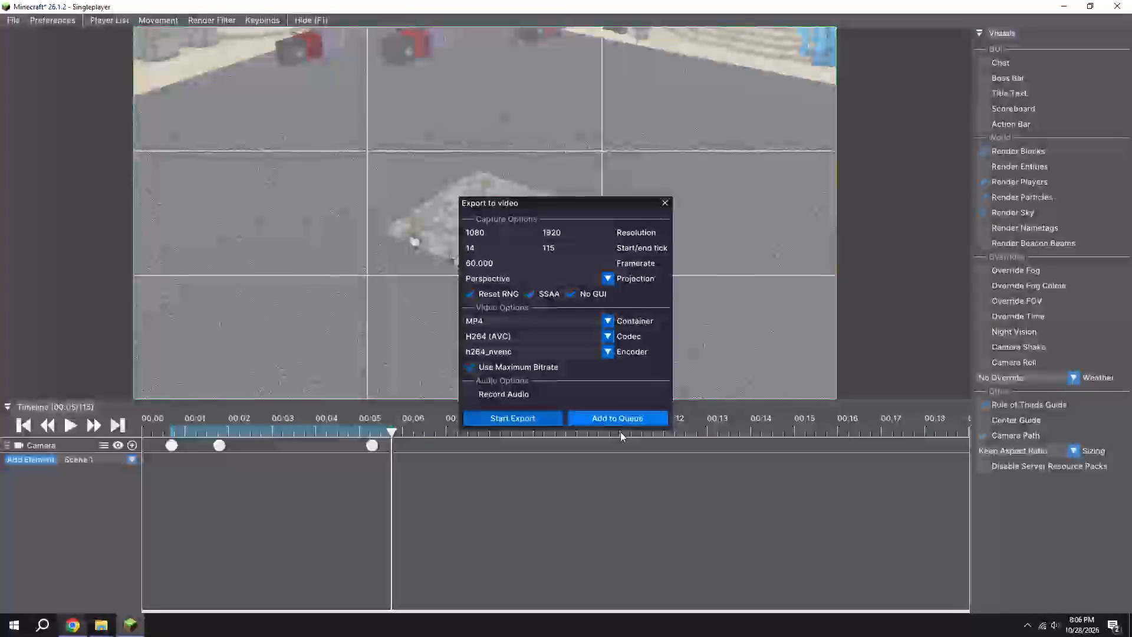
left_click(520, 421)
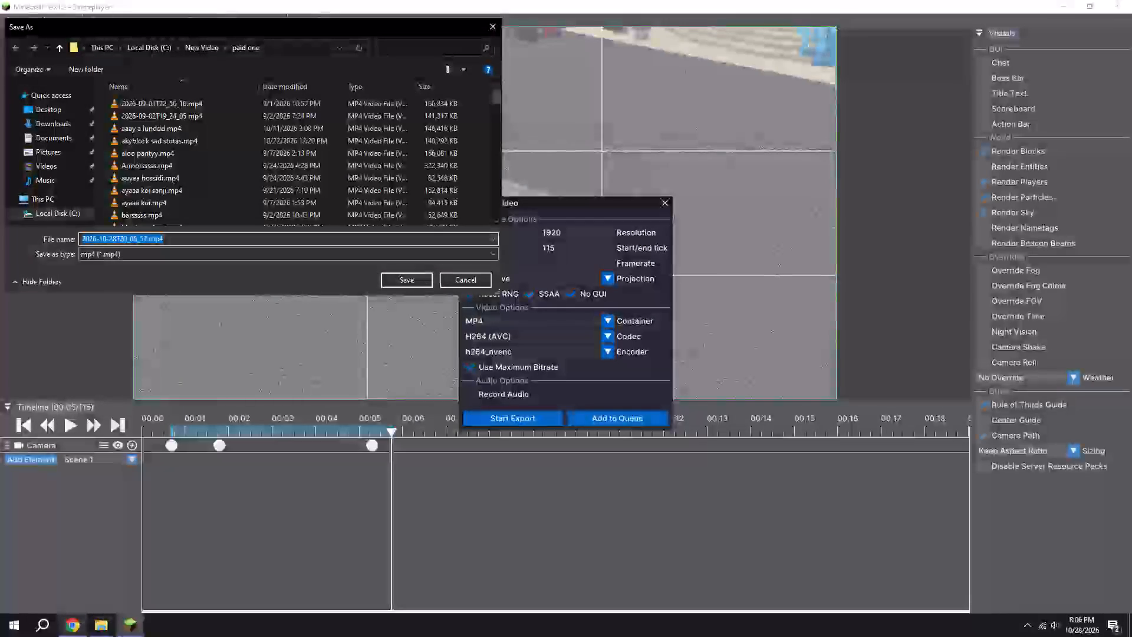
key("BackSpace")
type("pura")
key("space")
type("island prii")
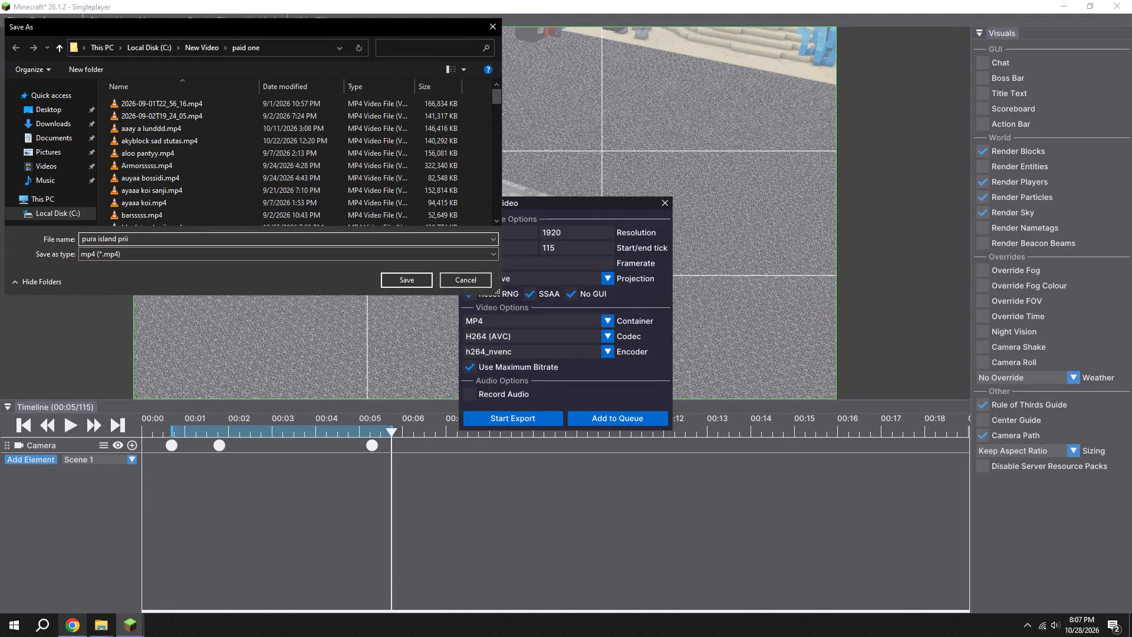
left_click(396, 282)
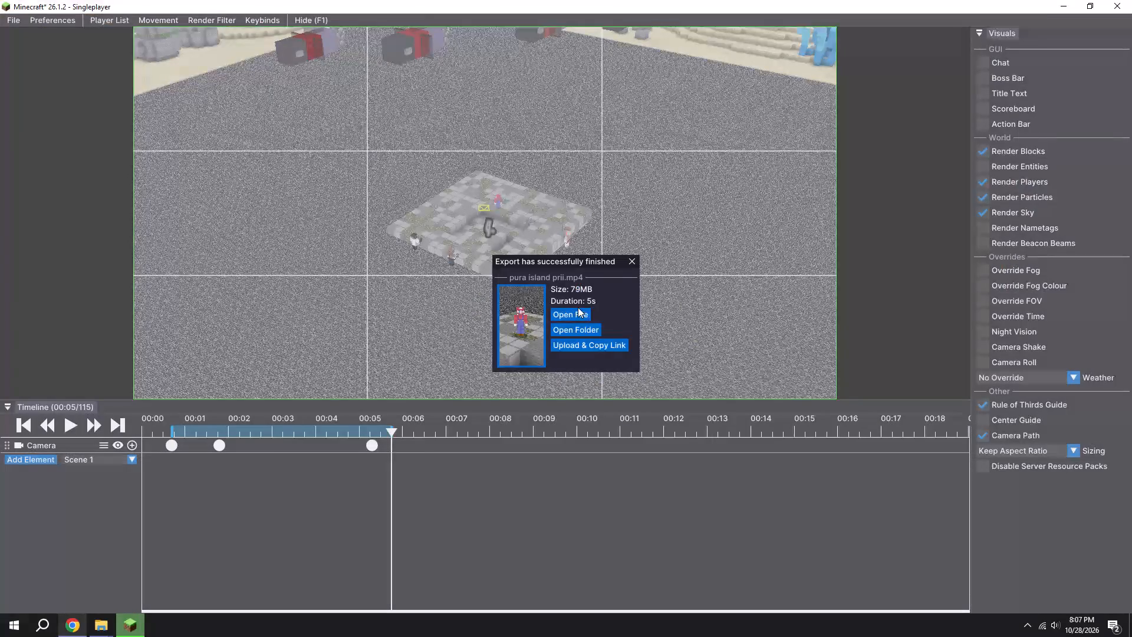
left_click(631, 264)
Delete all the camera keyframes from the timeline.
left_click_drag(564, 306, 566, 313)
key("w")
left_click_drag(452, 449, 124, 451)
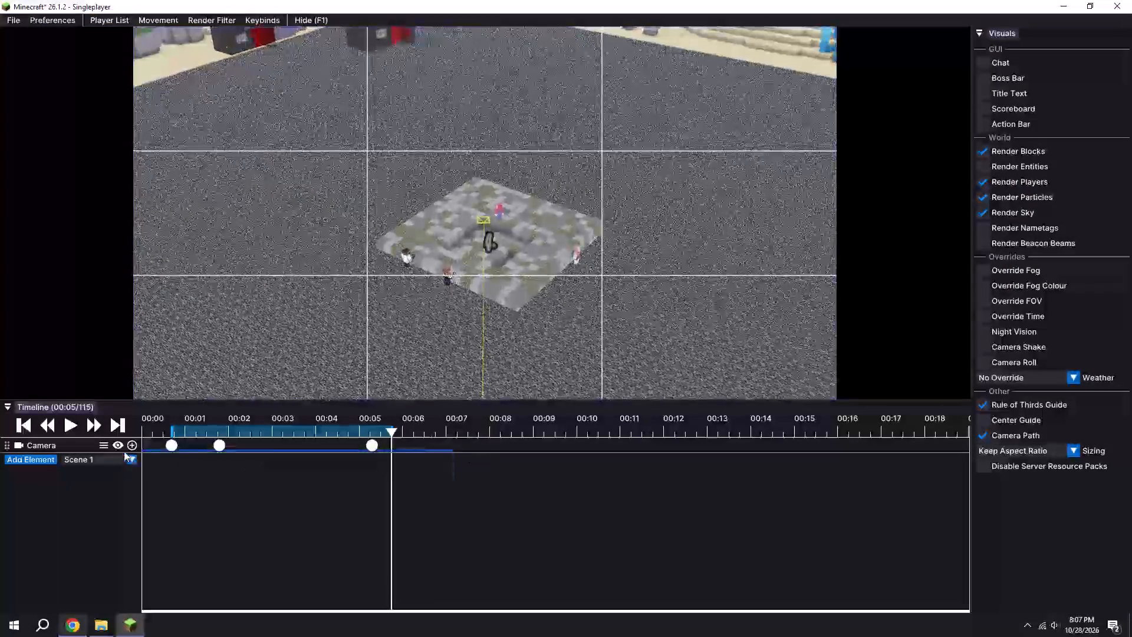
left_click_drag(124, 451, 121, 450)
key("BackSpace")
At tick 14, frame the whole stone platform from a high corner view, mark the render In point and add a camera keyframe.
left_click(177, 425, "shift")
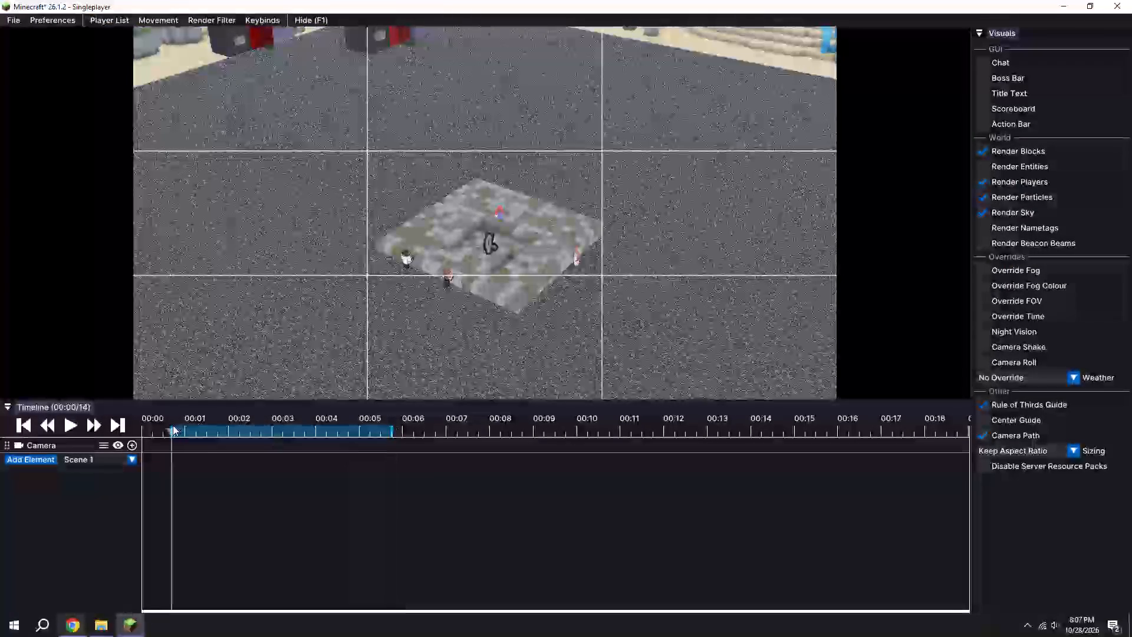
left_click_drag(356, 355, 566, 313)
key("w")
key("F1")
key("F1")
left_click(566, 313)
key("w")
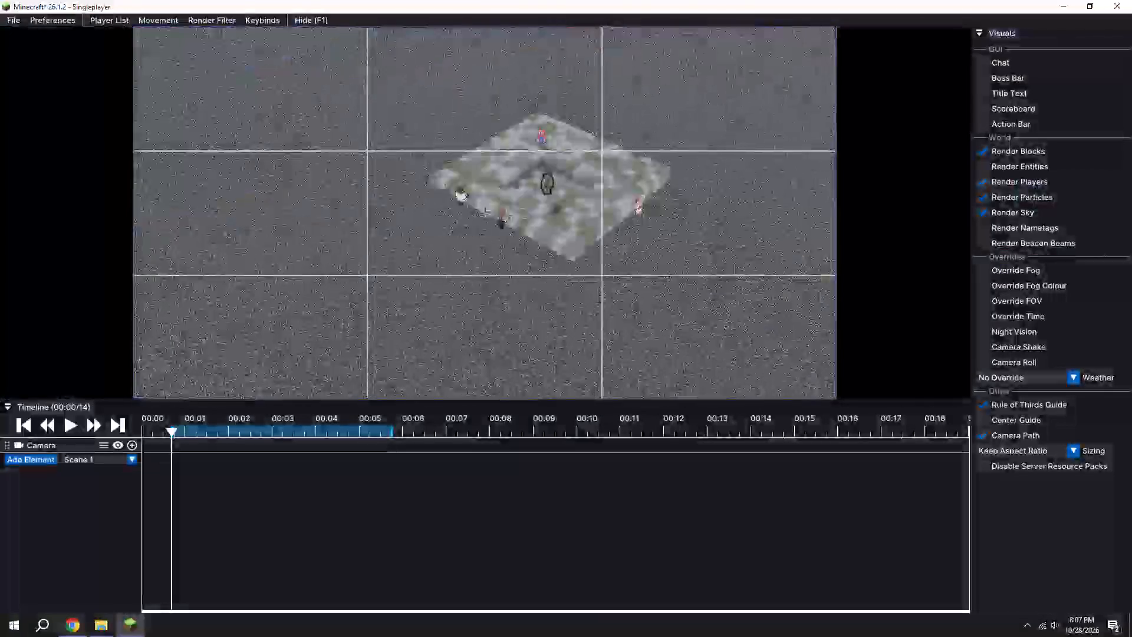
key("space")
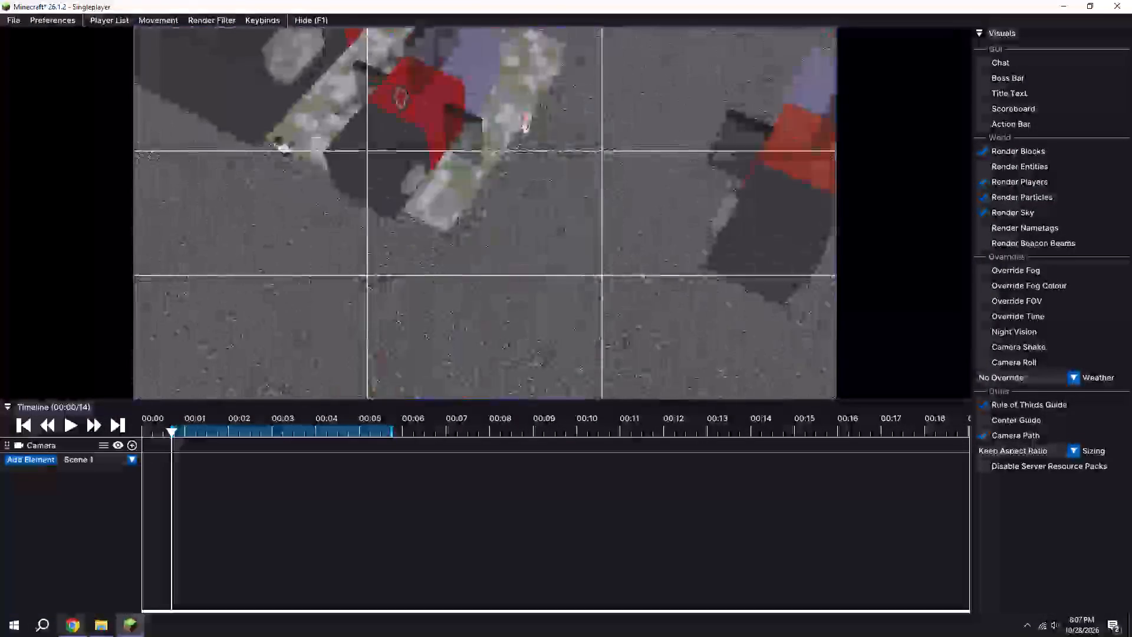
key("d")
key("d")
key("d")
key("d")
key("d")
key("d")
key("d")
key("d")
key("d")
key("d")
key("d")
key("d")
key("d")
key("d")
key("d")
key("d")
key("d")
key("d")
key("d")
key("d")
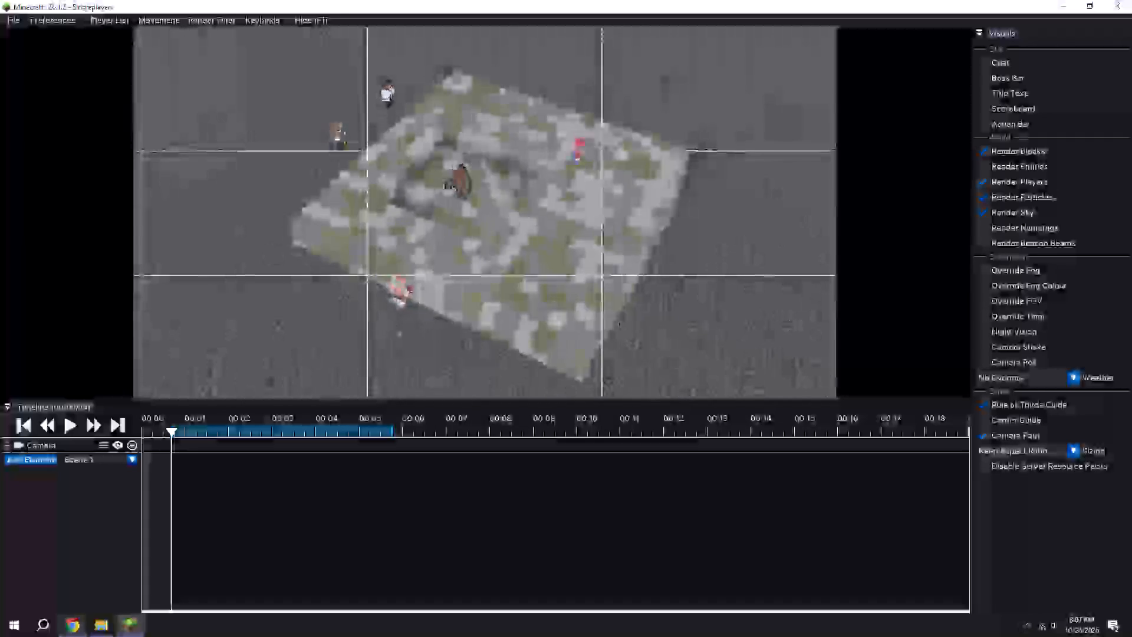
key("s")
key("s")
key("s")
key("s")
key("s")
key("s")
key("s")
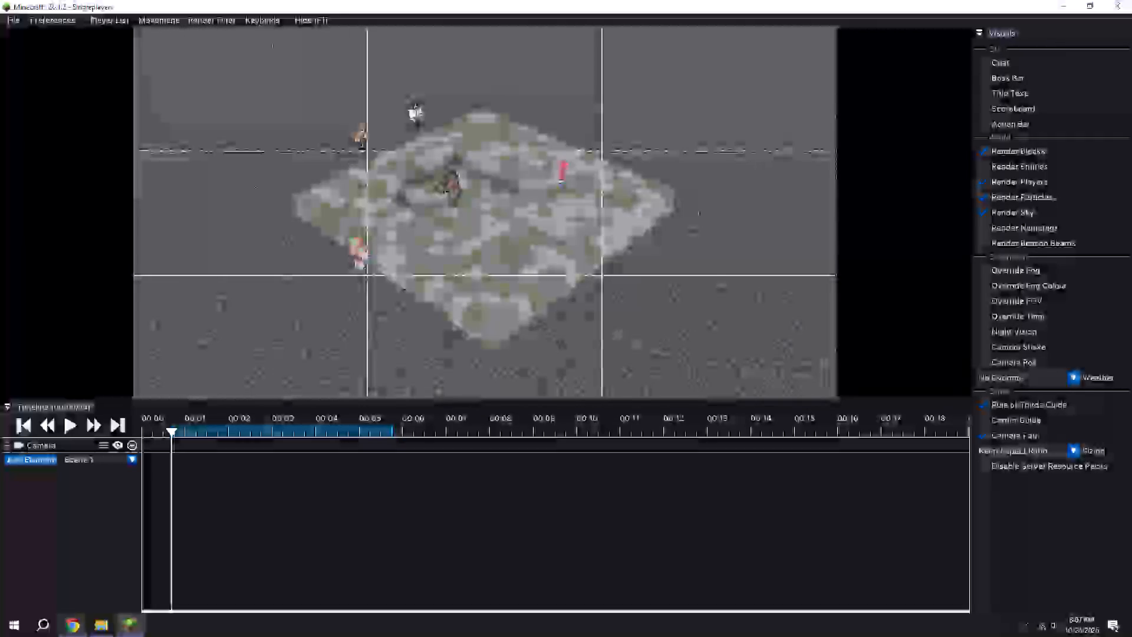
key("s")
key("space")
key("w")
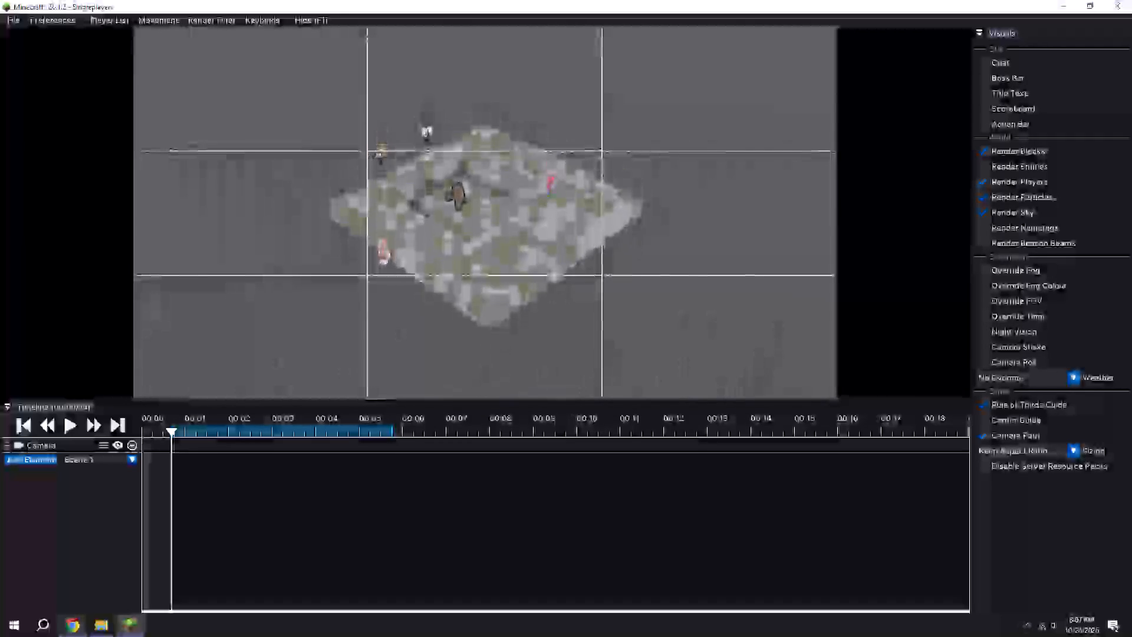
type("s")
key("space")
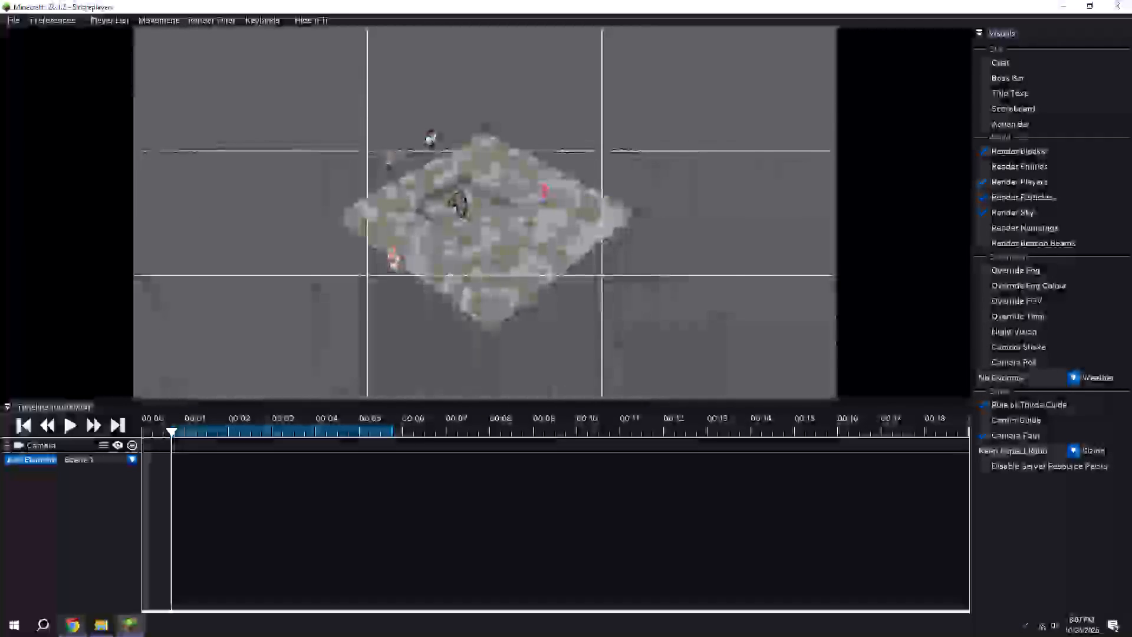
key("i")
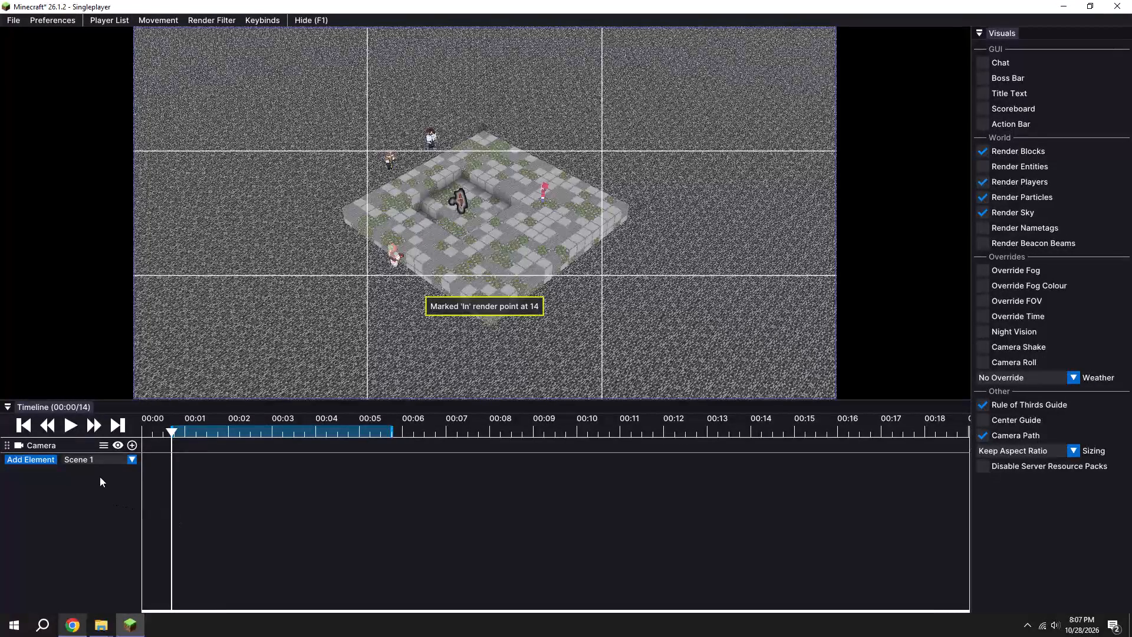
left_click(127, 442)
At tick 44, bring the camera somewhat closer to the platform and add a second camera keyframe.
left_click_drag(205, 439, 238, 438)
left_click(237, 435)
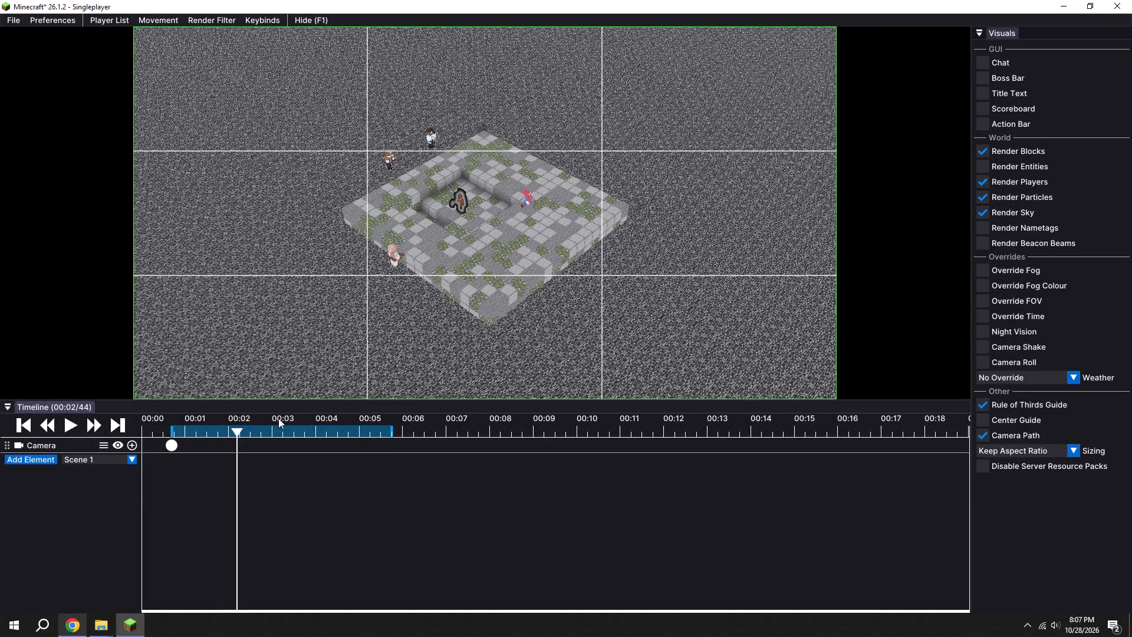
left_click_drag(376, 356, 567, 313)
key("w")
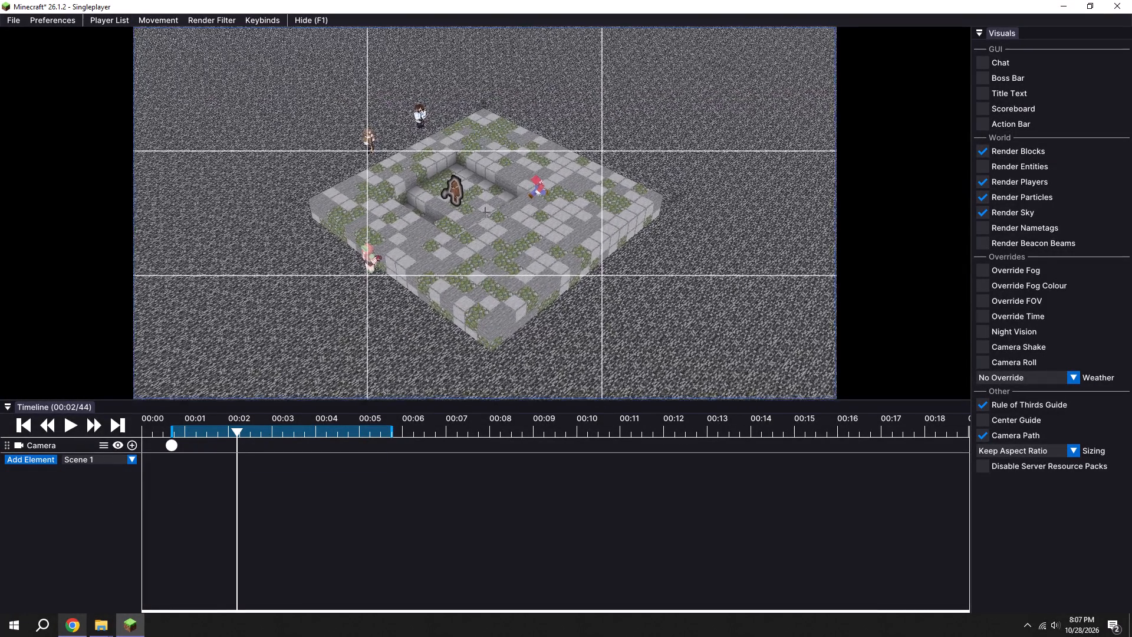
key("w")
left_click_drag(567, 313, 566, 313)
key("s")
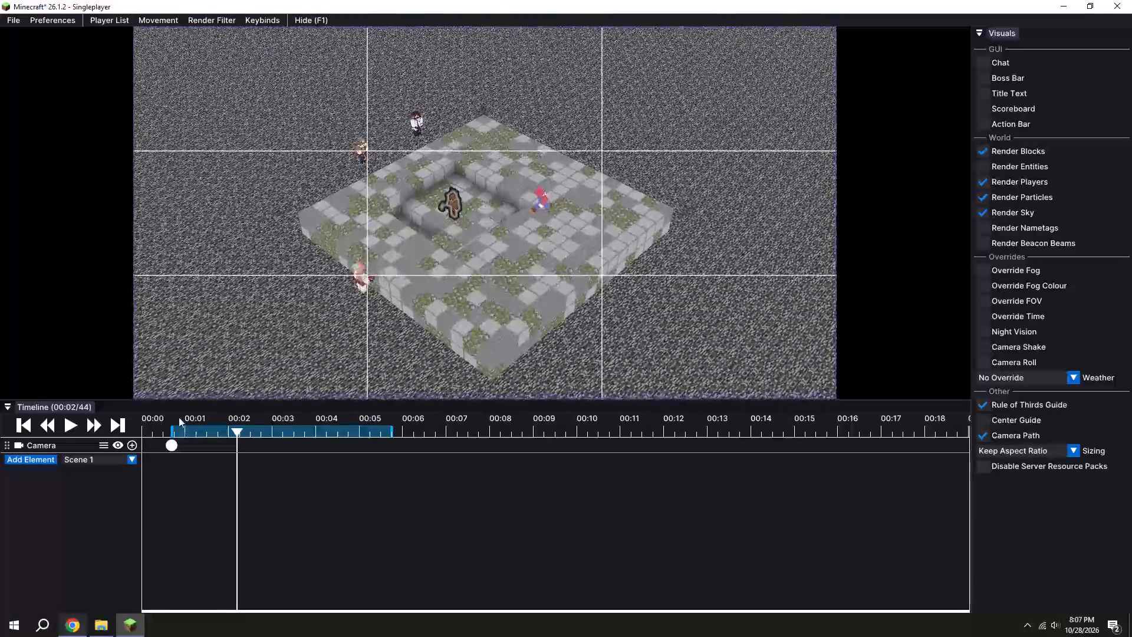
left_click(134, 448)
Set the interpolation type of both camera keyframes to Linear.
left_click_drag(367, 484, 108, 435)
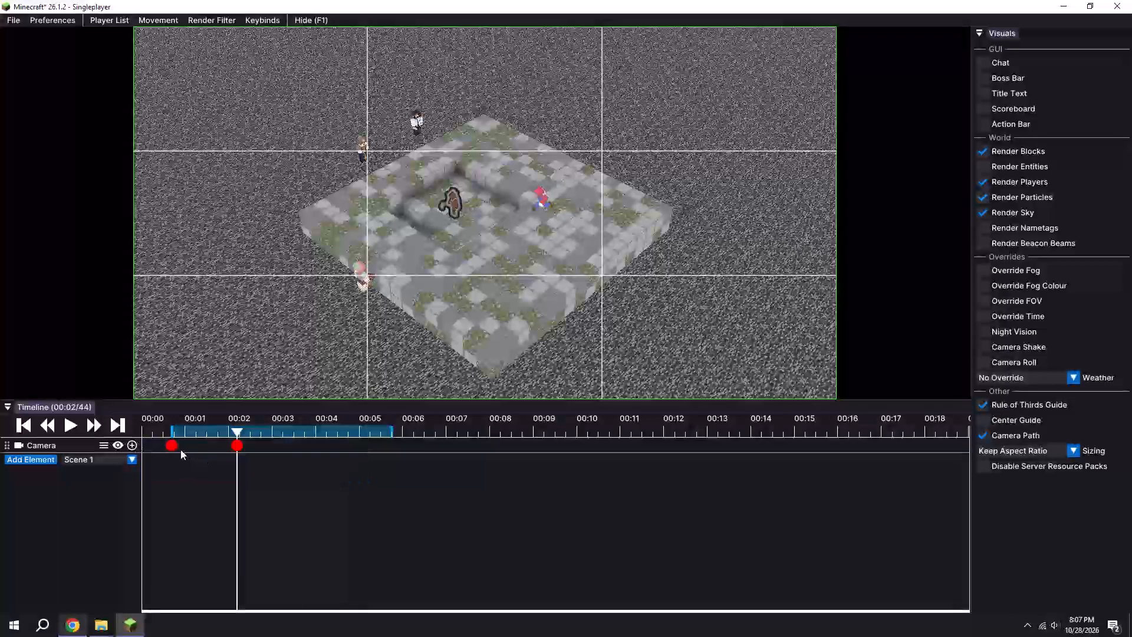
right_click(167, 446)
left_click(199, 521)
left_click(200, 443)
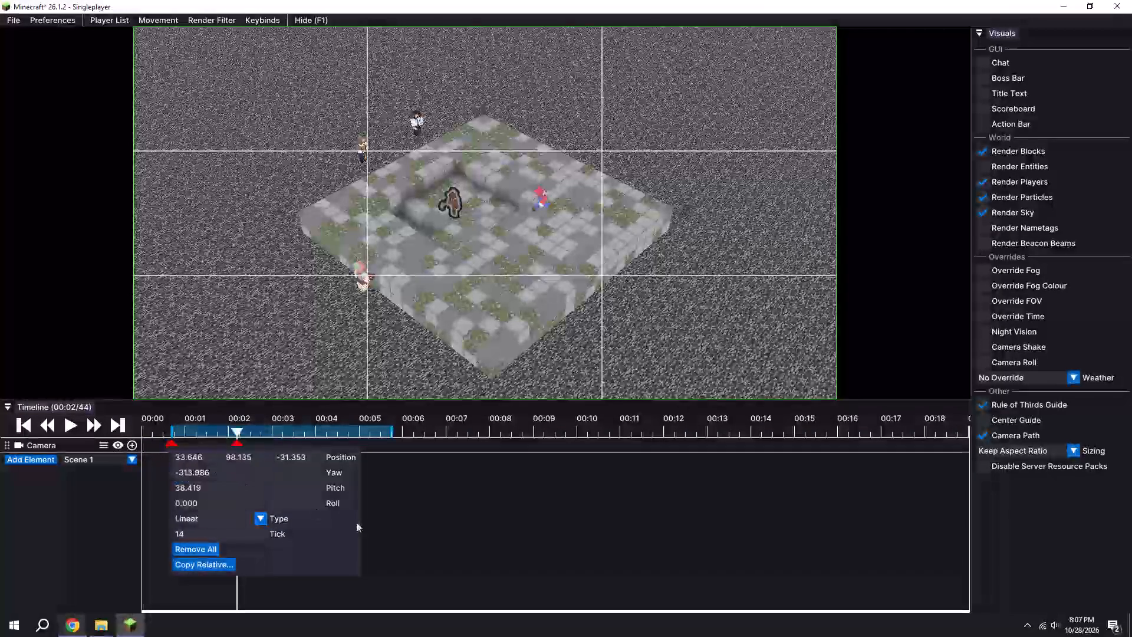
left_click_drag(414, 540, 422, 541)
Shift both camera keyframes later so the first sits at tick 26, and mark the render In point at tick 26.
left_click_drag(233, 447, 260, 446)
left_click(195, 425, "shift")
key("i")
left_click_drag(334, 476, 323, 475)
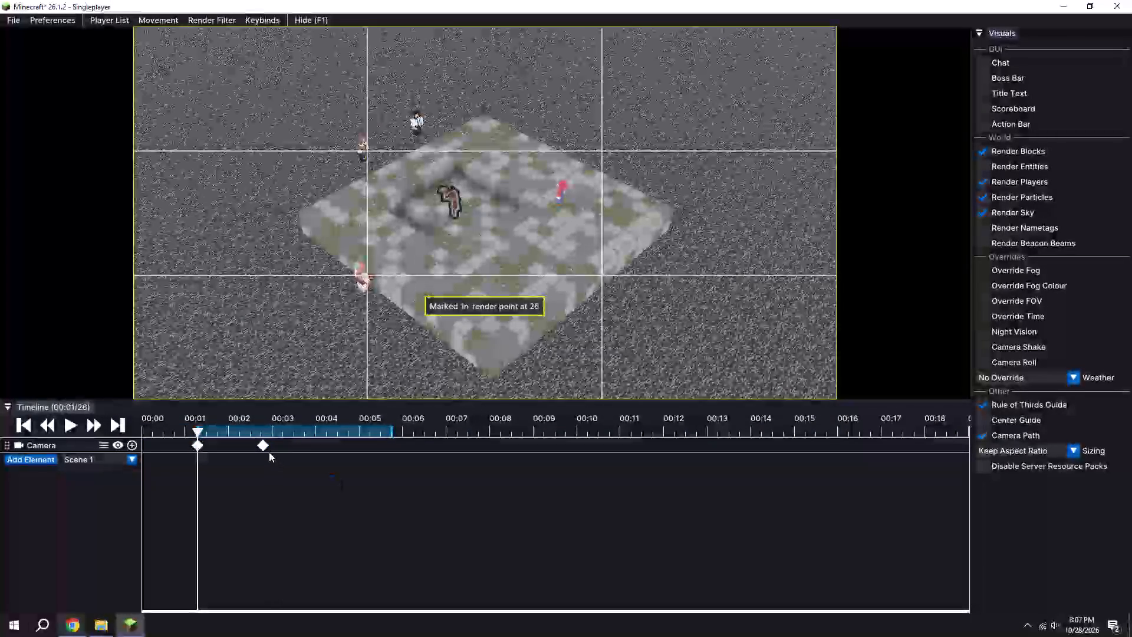
Move the second camera keyframe out to tick 180 and mark the render Out point there.
left_click_drag(262, 446, 531, 459)
left_click(532, 414, "shift")
key("o")
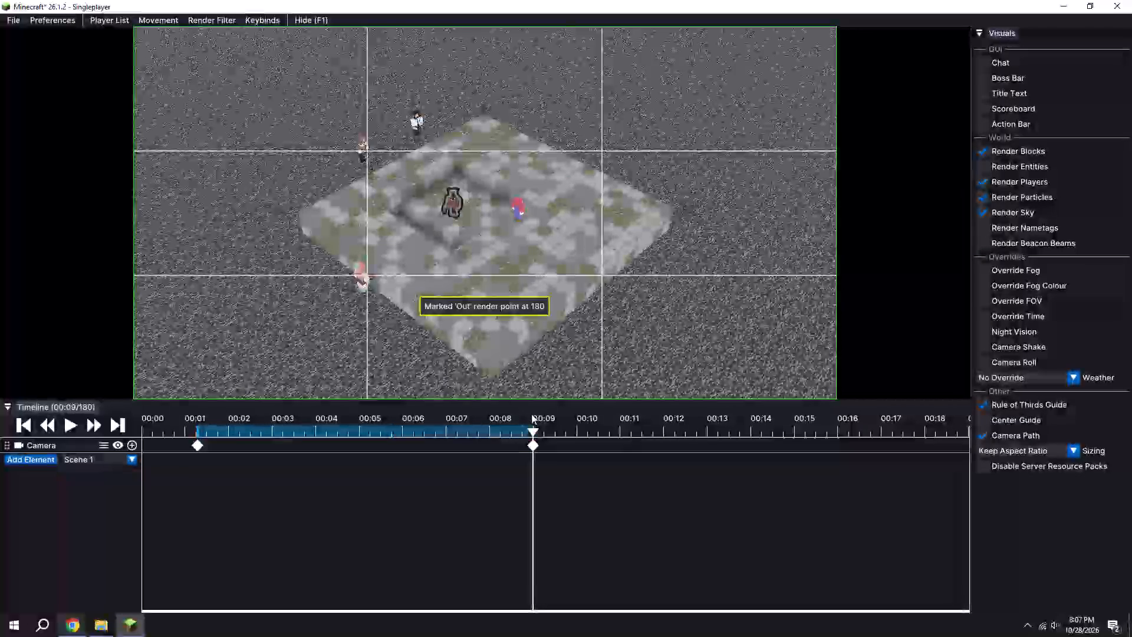
Scrub the replay to tick 94 and switch the game mode from Spectator to Creative.
left_click_drag(213, 421, 347, 419, "shift")
left_click_drag(423, 346, 566, 313)
key("F3")
key("F4")
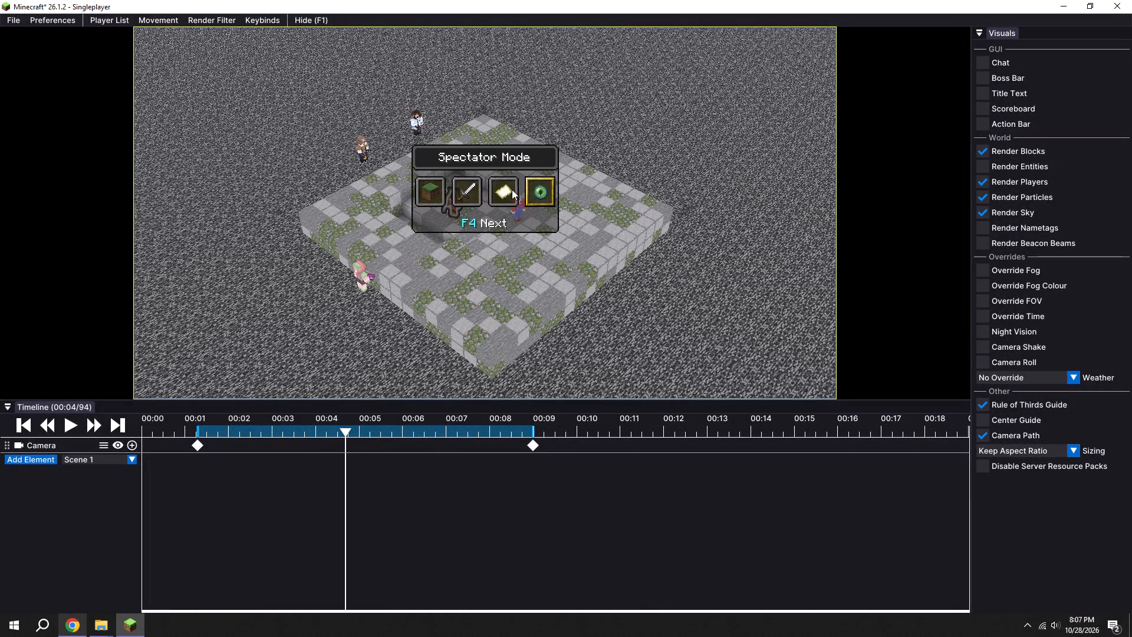
key("w")
key("w")
key("w")
key("w")
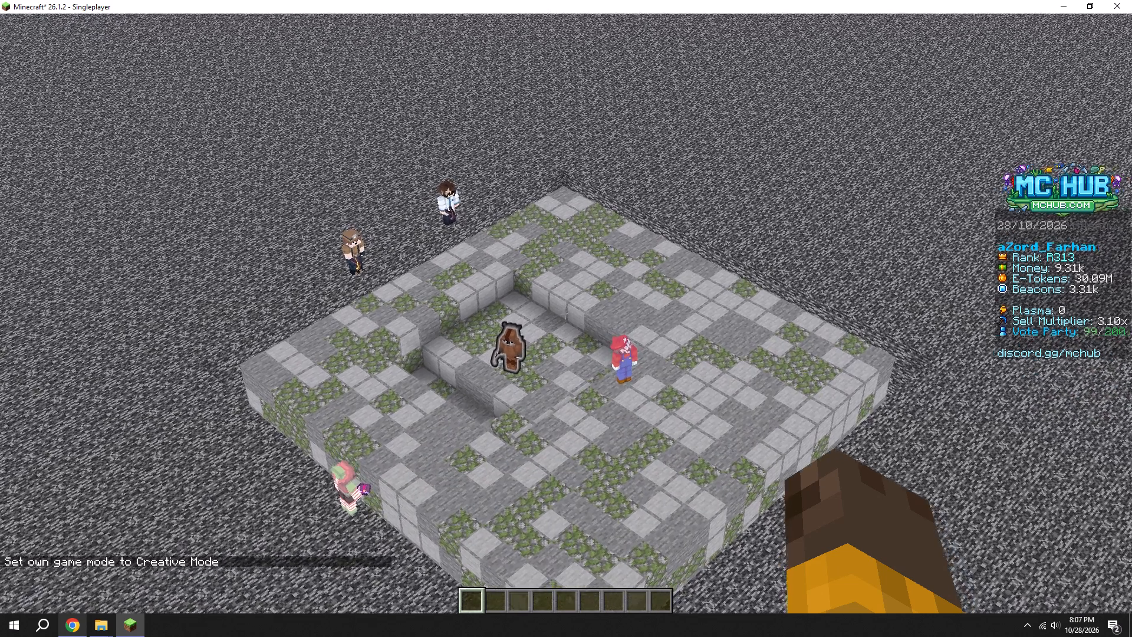
key("Escape")
left_click_drag(504, 283, 502, 277)
left_click(460, 55)
key("Escape")
key("Escape")
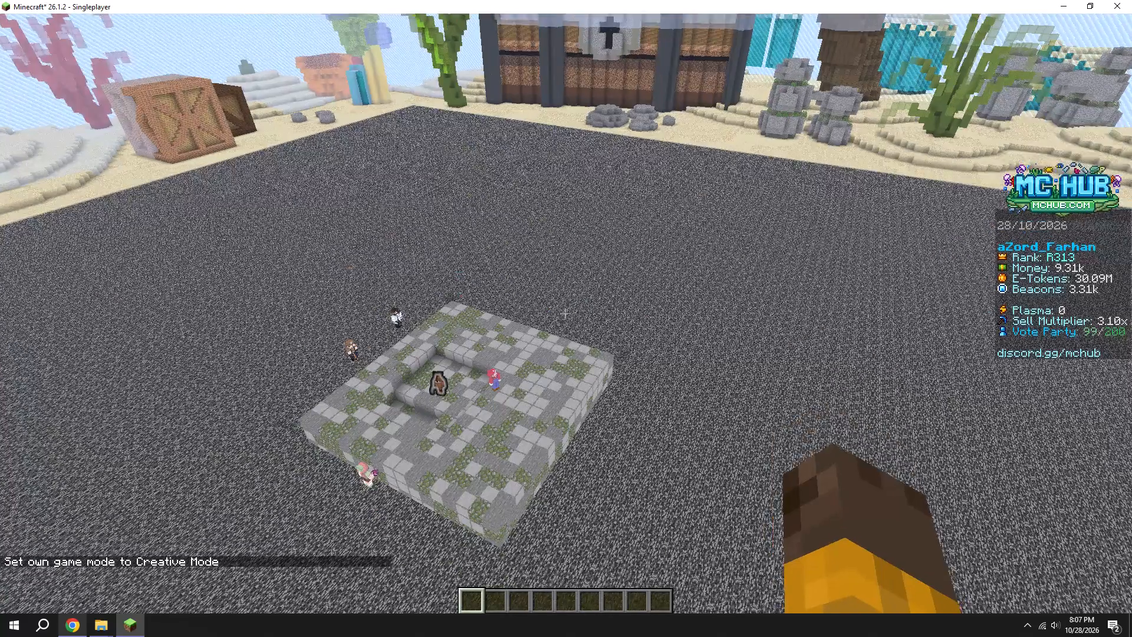
Fly to the platform's near corner, show the debug coordinates and enter the partial command "/fill 9 67 -8".
key("w")
key("shift+w")
key("shift+w")
key("shift+w")
key("shift+w")
key("shift+w")
key("shift+w")
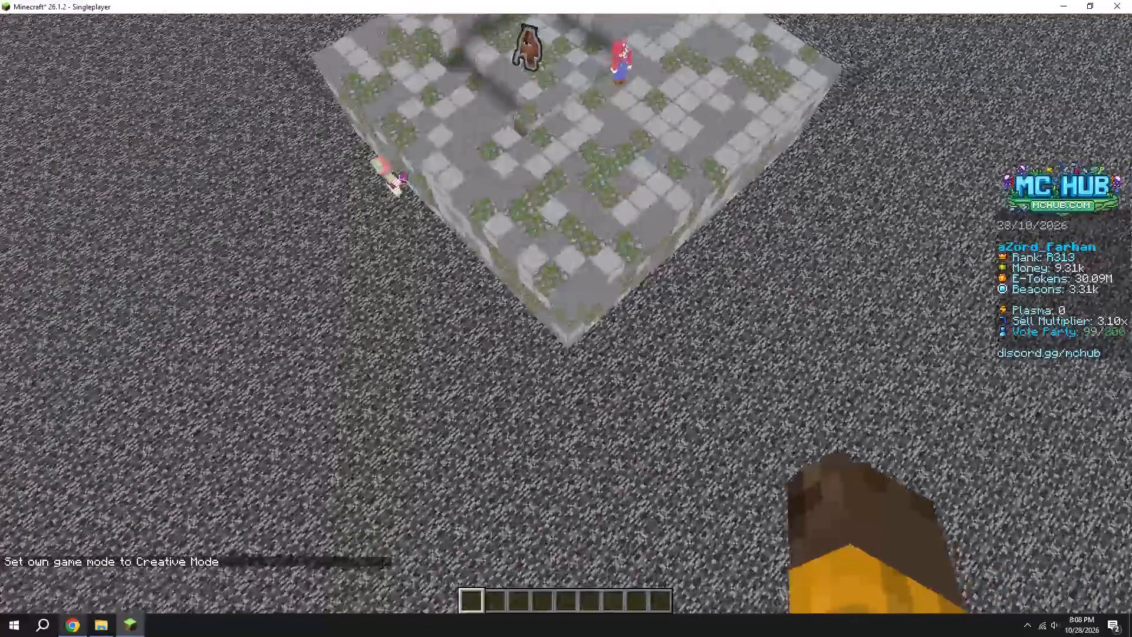
key("shift+s")
key("shift+w")
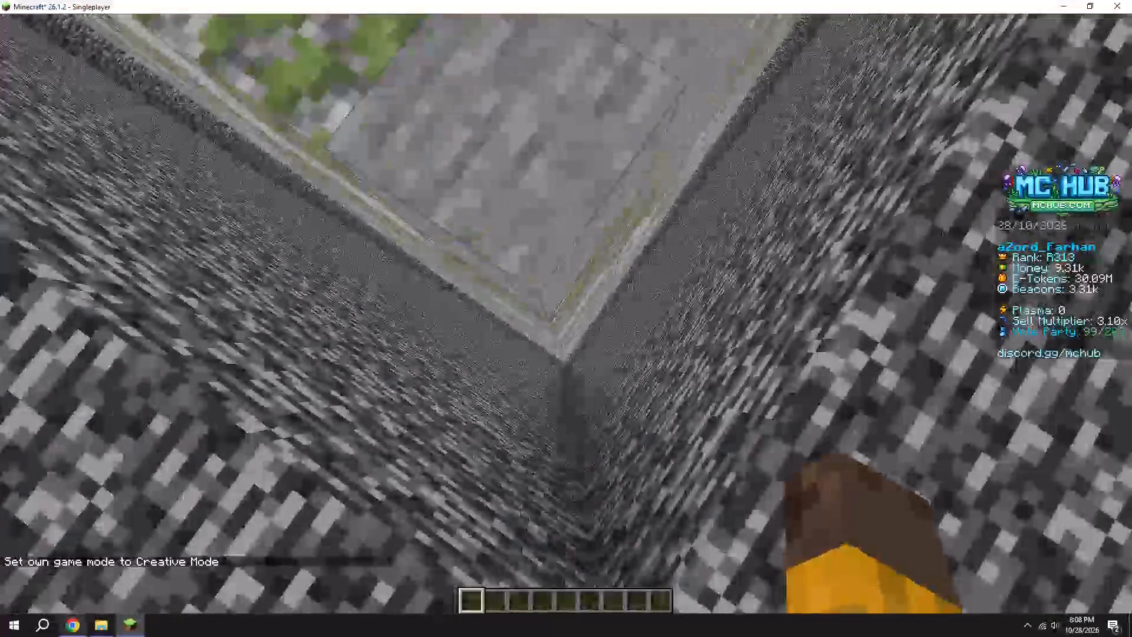
key("s")
type("ws")
key("space")
key("space")
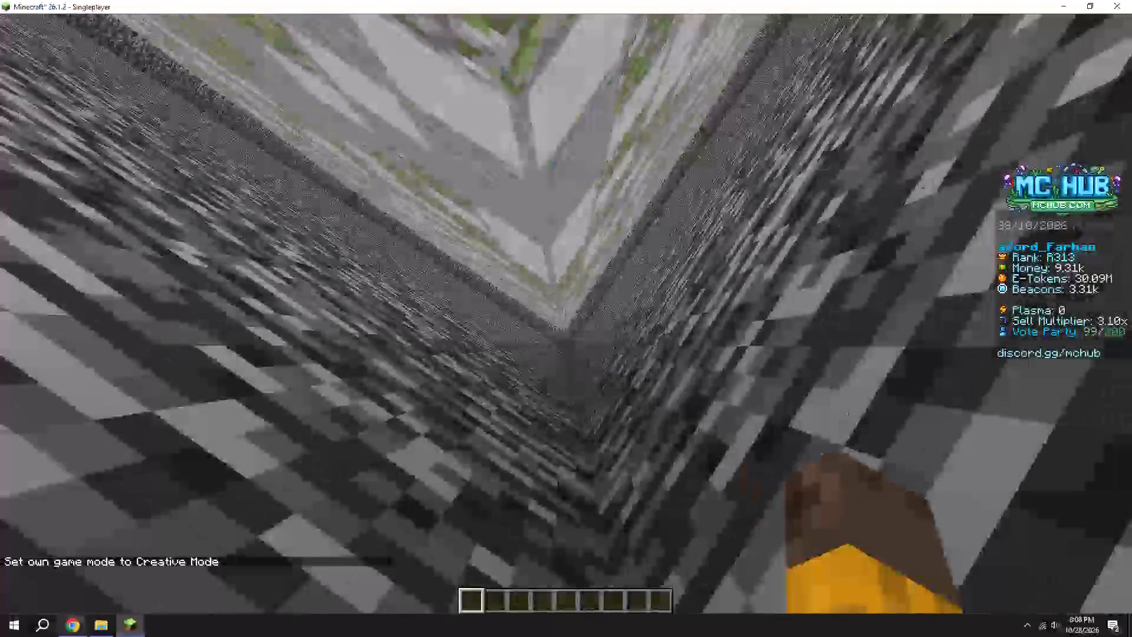
key("space")
key("space")
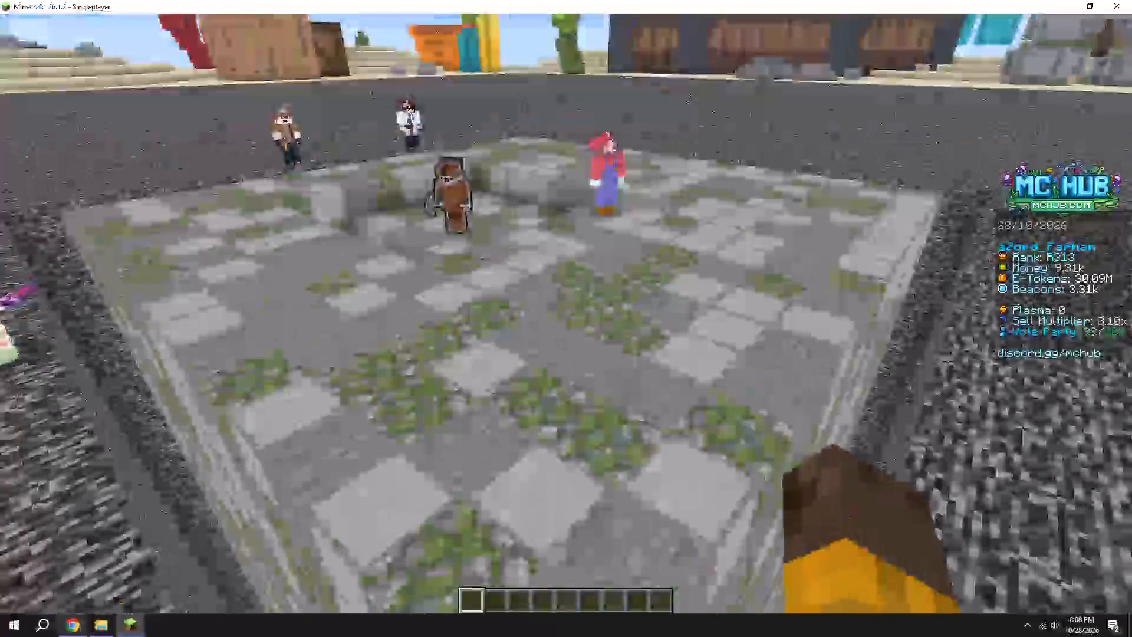
type("/fill")
key("space")
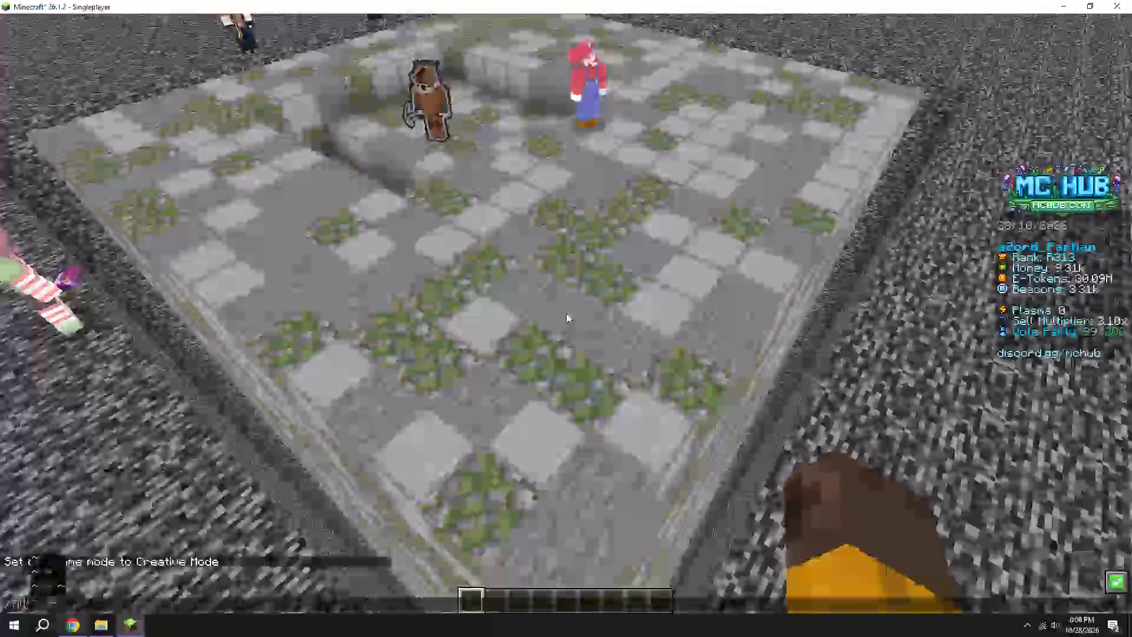
key("F3")
key("Escape")
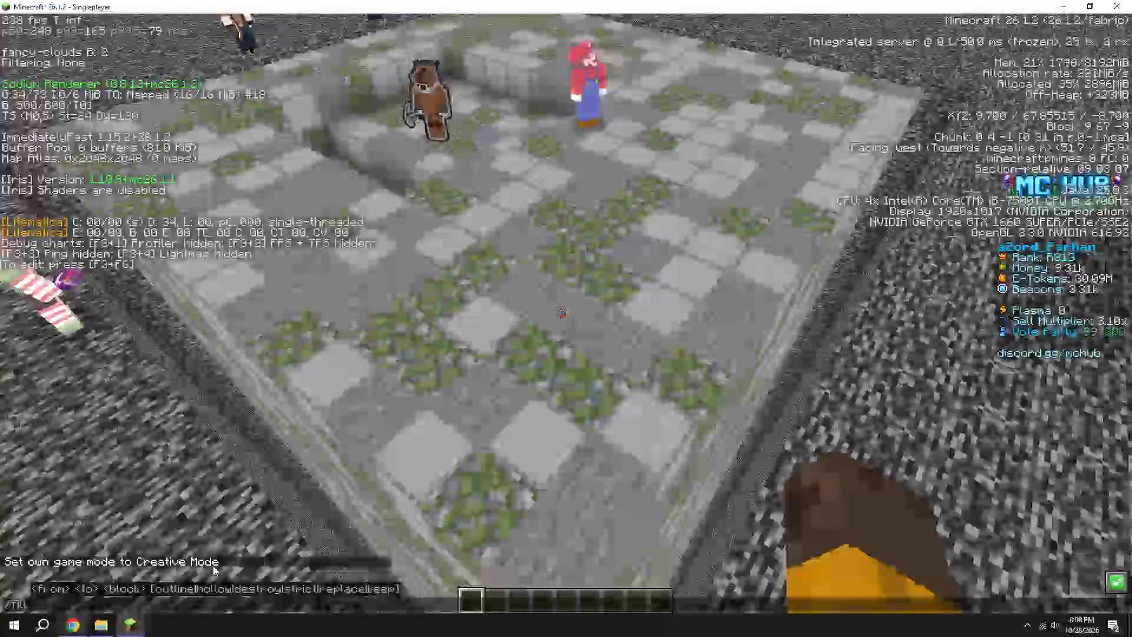
type("9")
key("space")
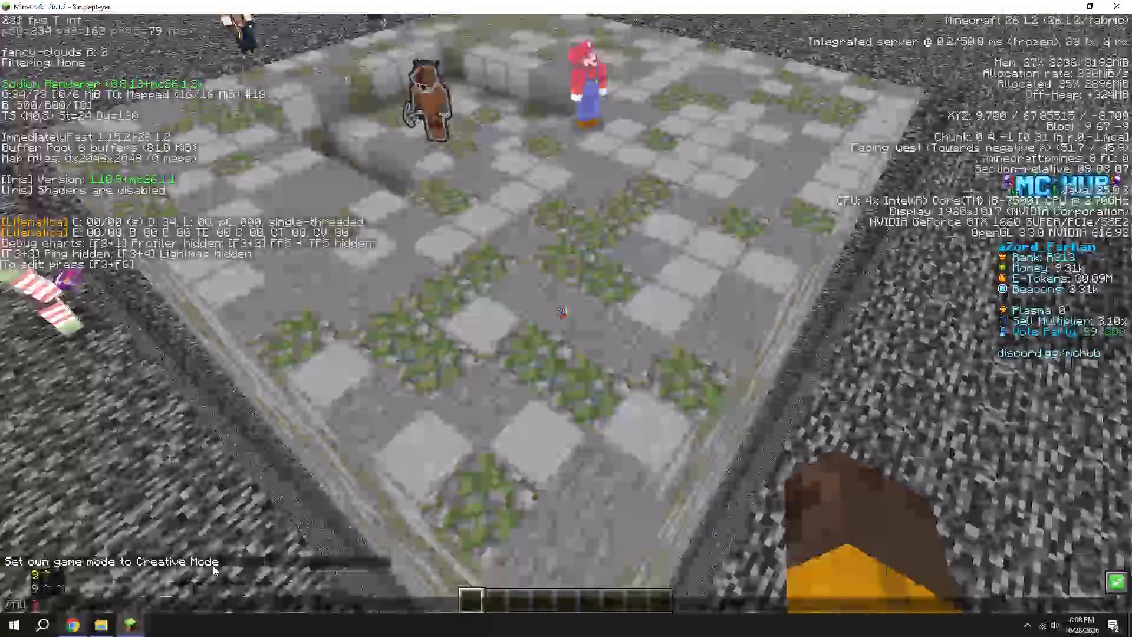
type("67")
key("space")
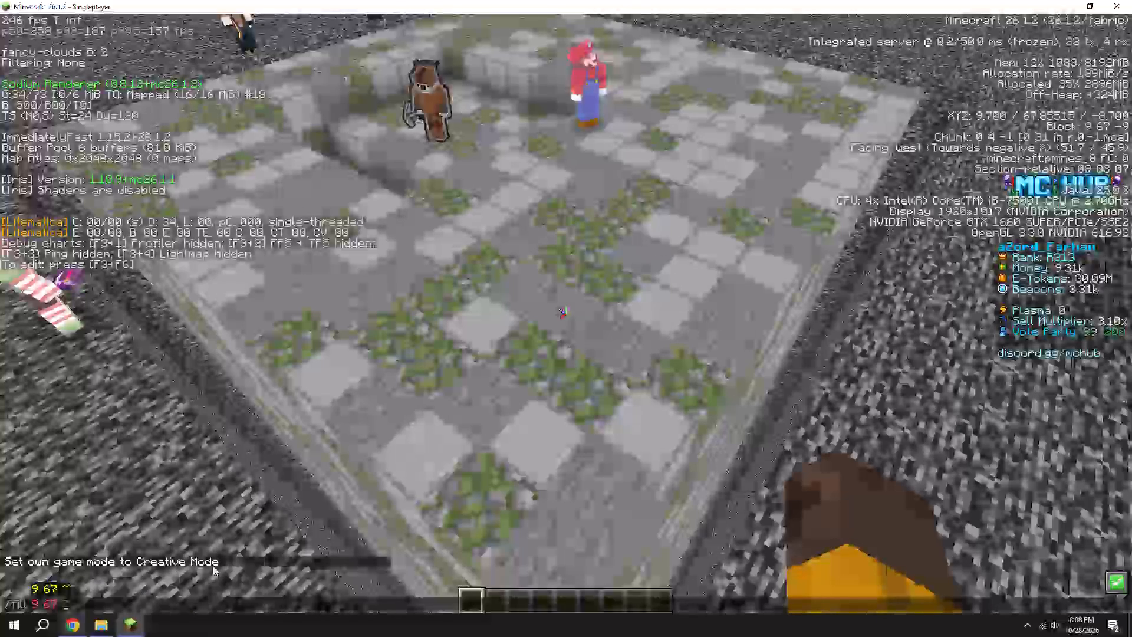
type("-8")
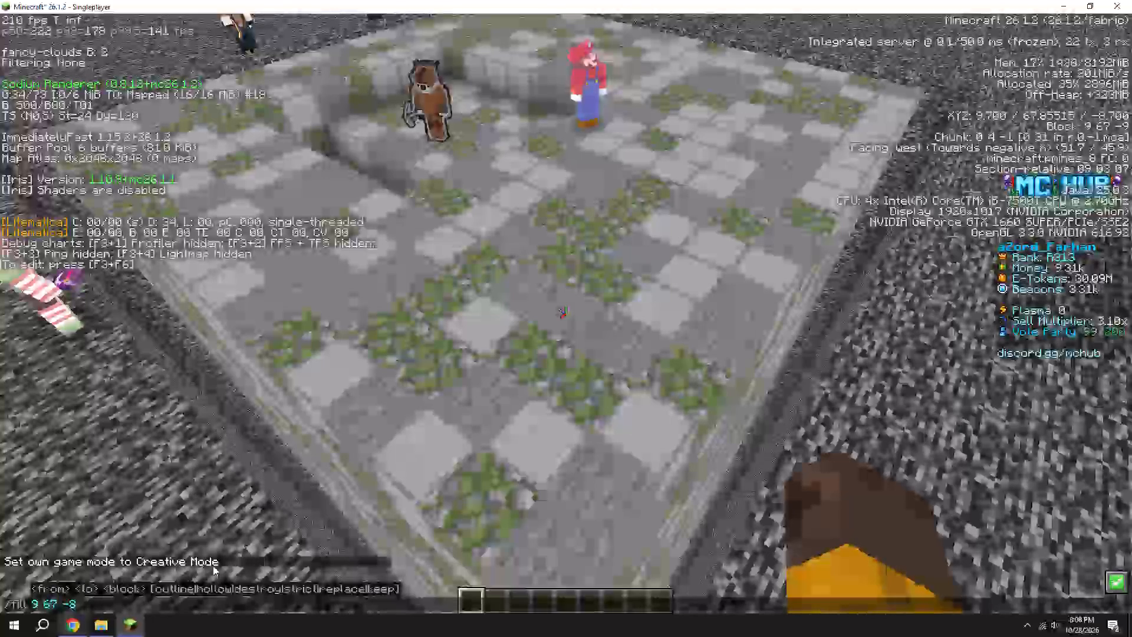
key("Return")
Fly to the pit's opposite bottom corner and complete the fill command from 9 67 -8 to that corner with air.
key("w")
key("space")
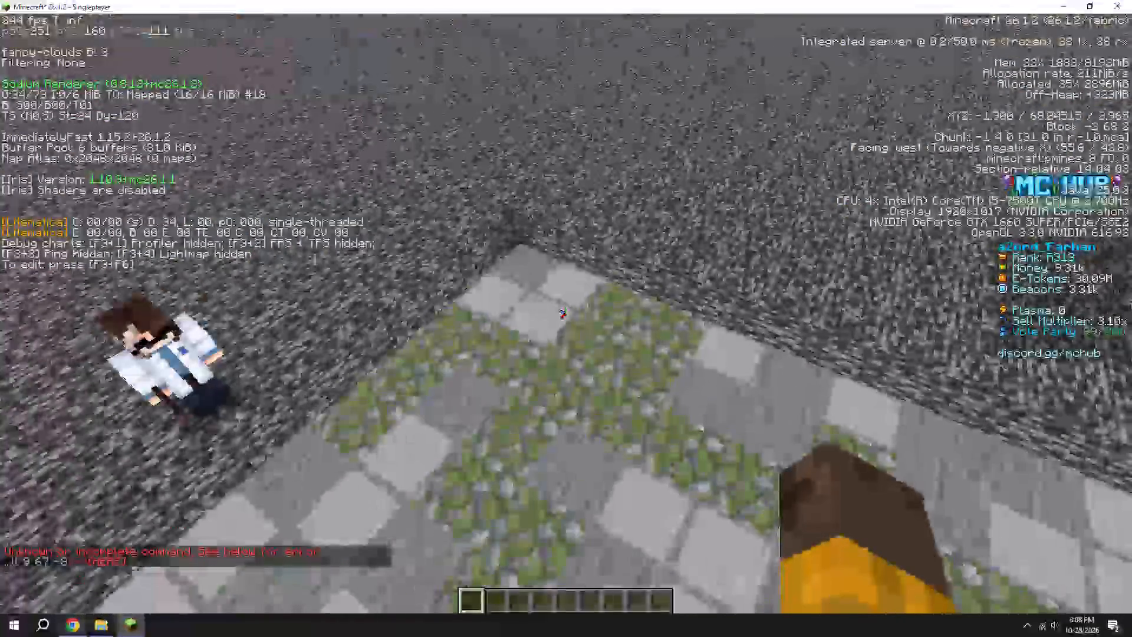
key("space")
key("w")
key("w")
key("w")
key("w")
key("w")
key("w")
key("w")
key("w")
key("w")
key("w")
key("w")
key("w")
key("w")
key("w")
key("w")
key("w")
key("w")
key("w")
key("w")
key("w")
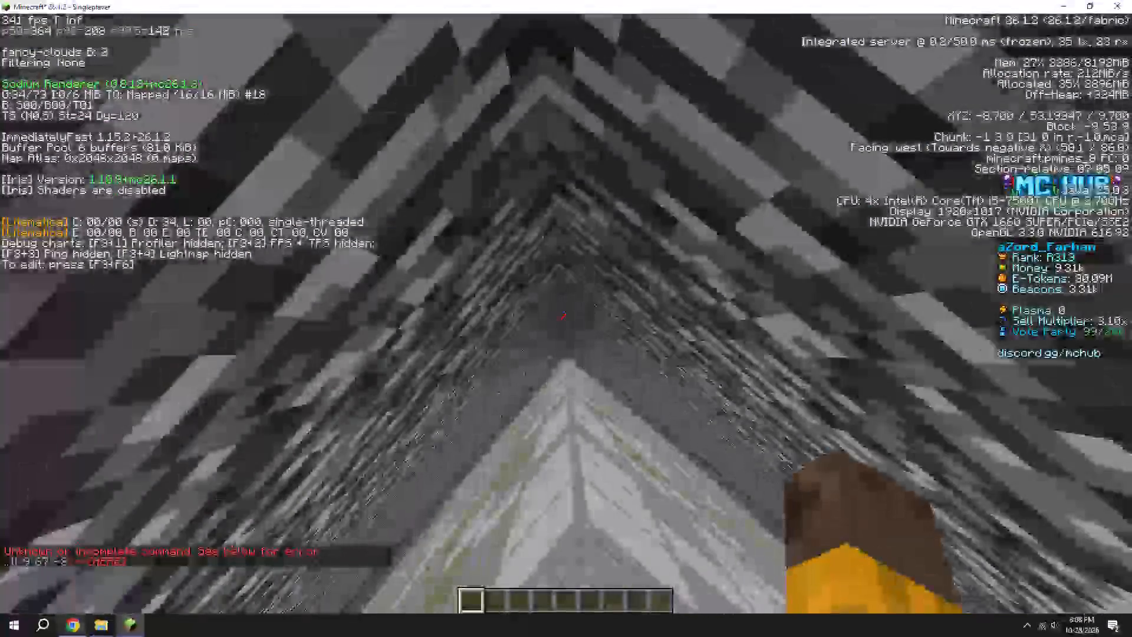
key("t")
key("Up")
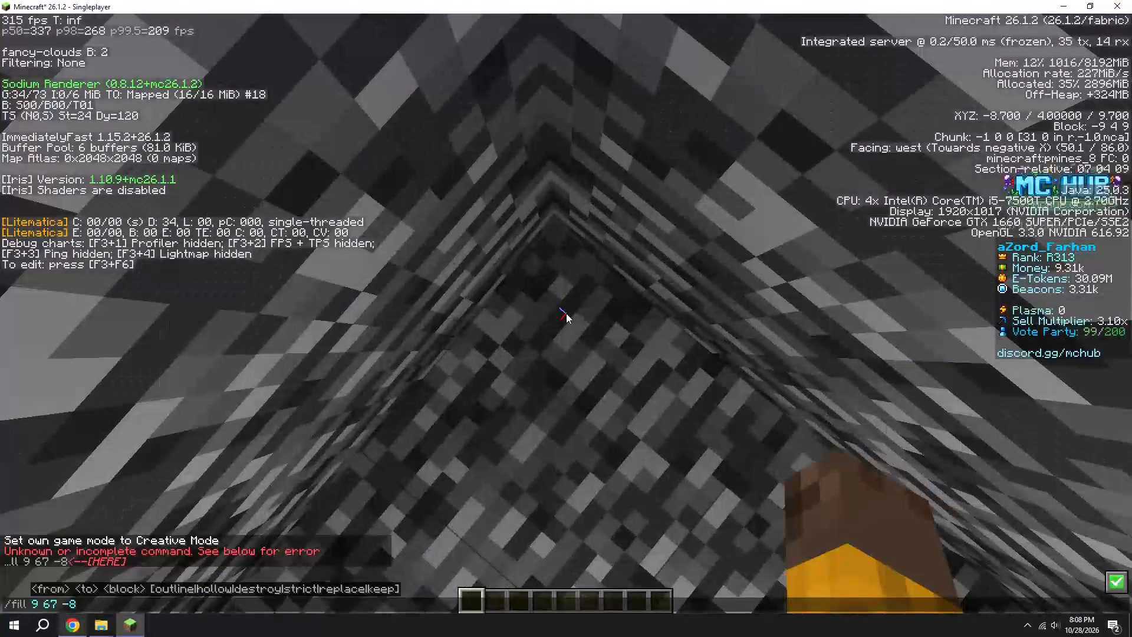
key("space")
left_click(105, 593)
key("space")
type("air")
key("Return")
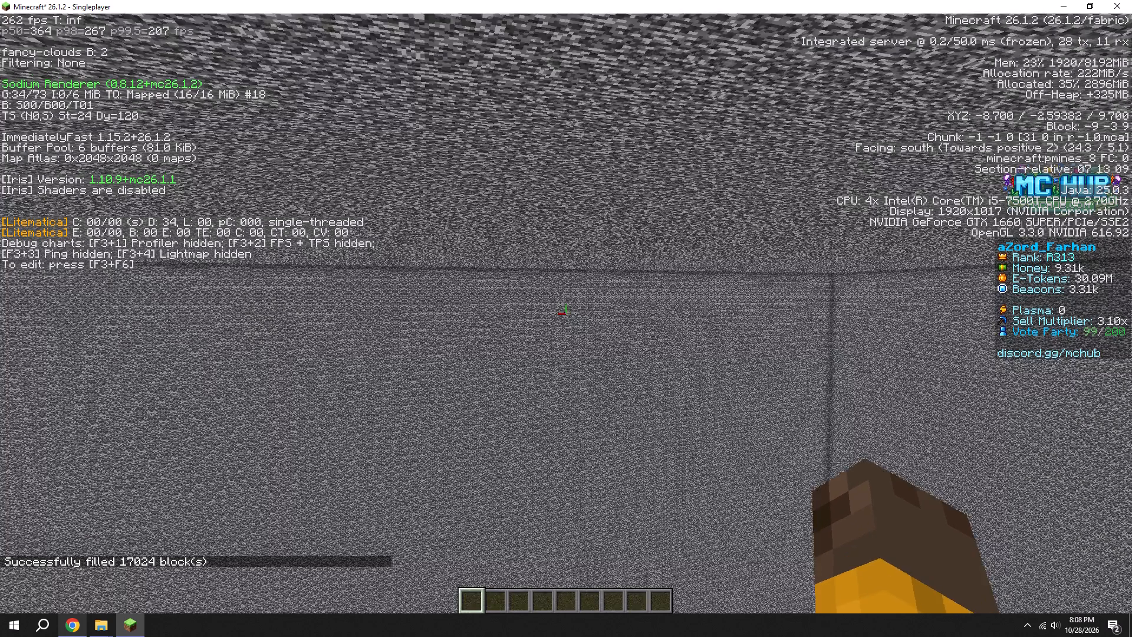
Fly back up to the pit's bottom edge, pick bedrock from the wall and place it as a marker in the corner.
key("space")
key("space")
key("space")
key("space")
key("space")
key("space")
key("space")
key("space")
key("space")
key("space")
key("space")
key("space")
key("space")
key("space")
key("space")
key("space")
key("space")
key("space")
key("space")
key("space")
key("space")
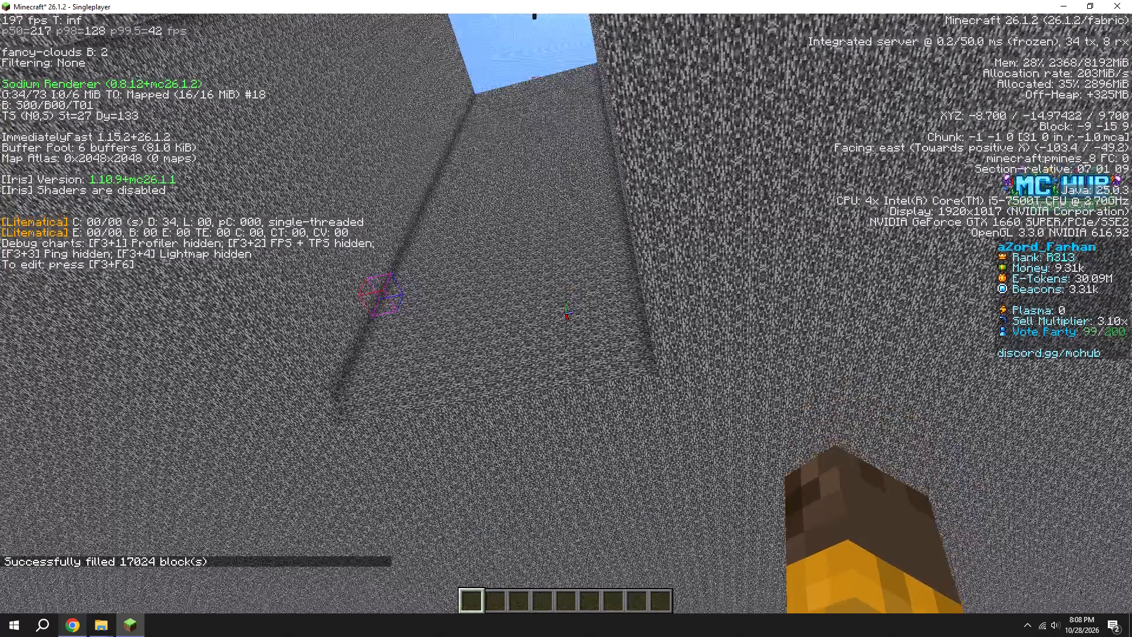
key("space")
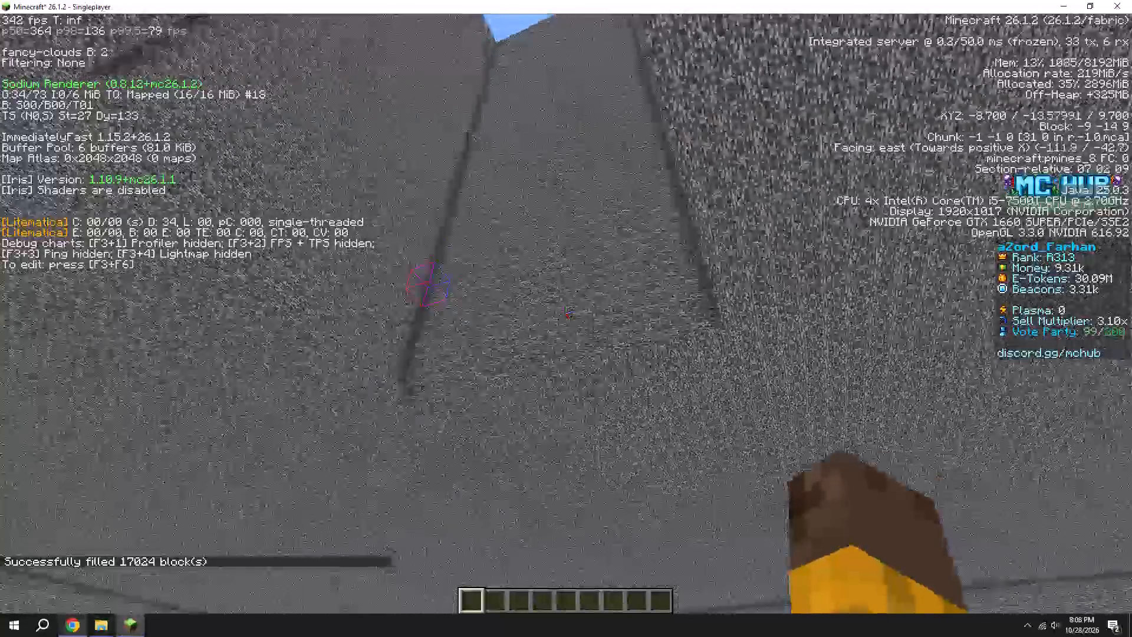
key("w")
key("w")
key("w")
key("w")
key("w")
key("space")
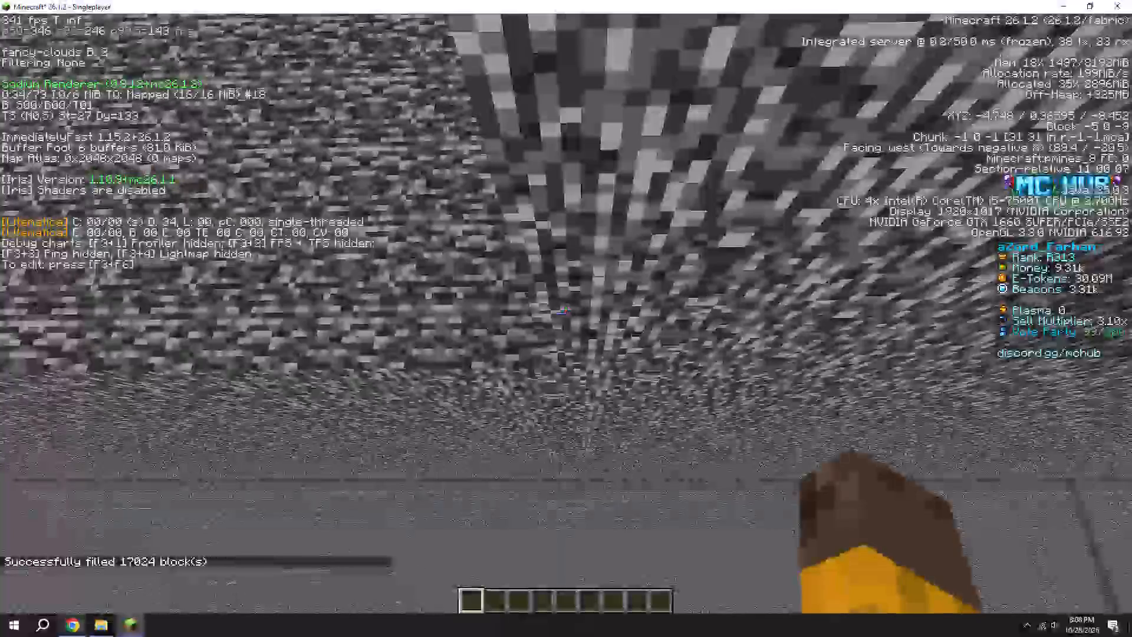
key("w")
middle_click(566, 313)
scroll(566, 313, "up", 1)
key("s")
scroll(568, 313, "up", 4)
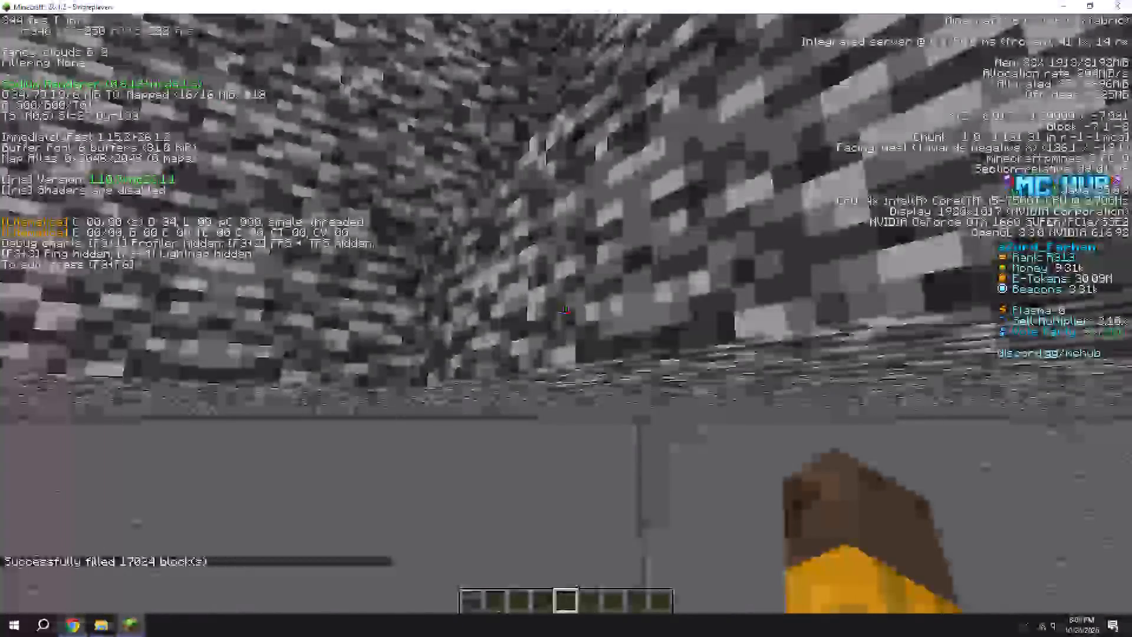
scroll(566, 313, "up", 5)
key("w")
scroll(567, 312, "down", 1)
key("a")
key("space")
key("s")
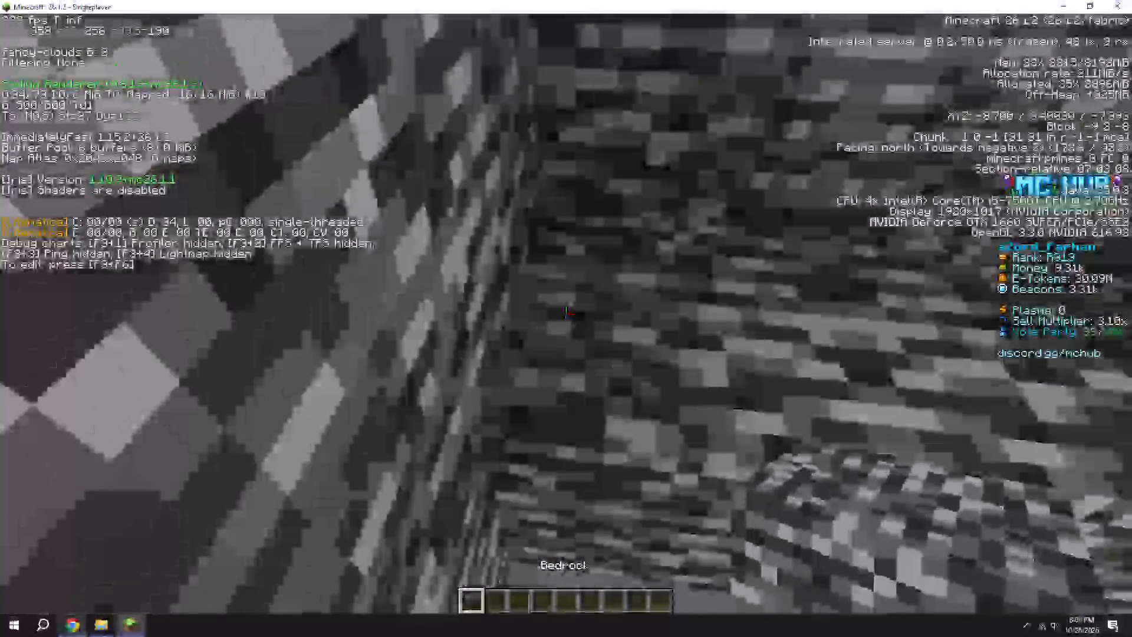
key("s")
right_click(564, 313)
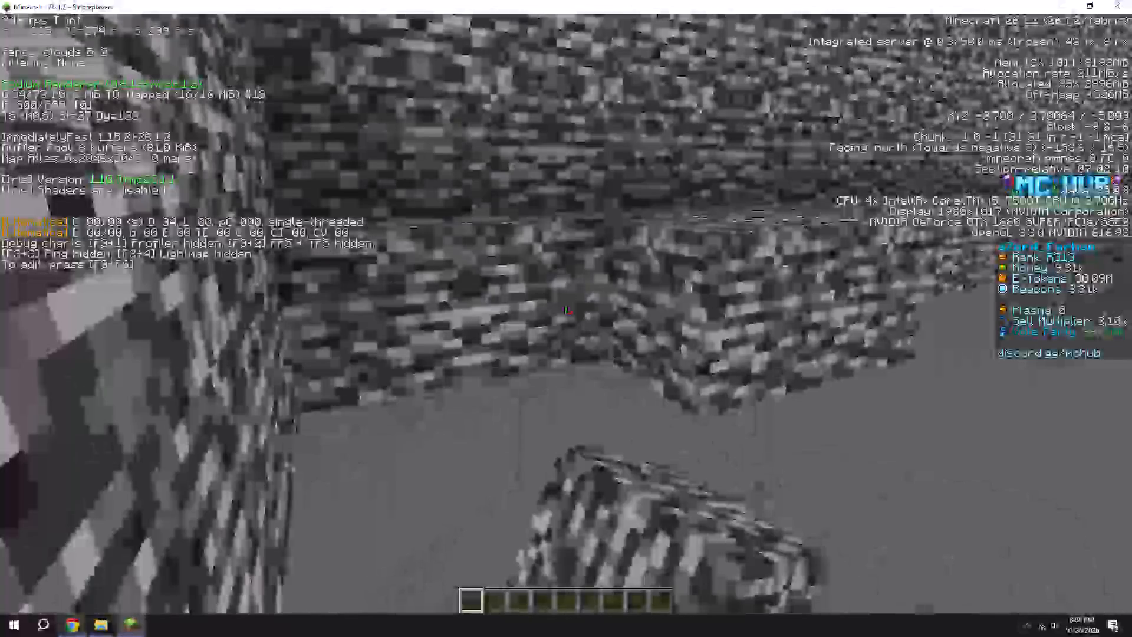
Fly onto the bedrock marker in the corner and enter a partial /fill command with that corner's coordinates.
key("s")
key("s")
key("s")
key("s")
key("s")
key("s")
key("s")
key("s")
key("s")
key("s")
key("s")
key("s")
key("s")
key("s")
key("s")
key("s")
key("s")
key("s")
key("s")
key("s")
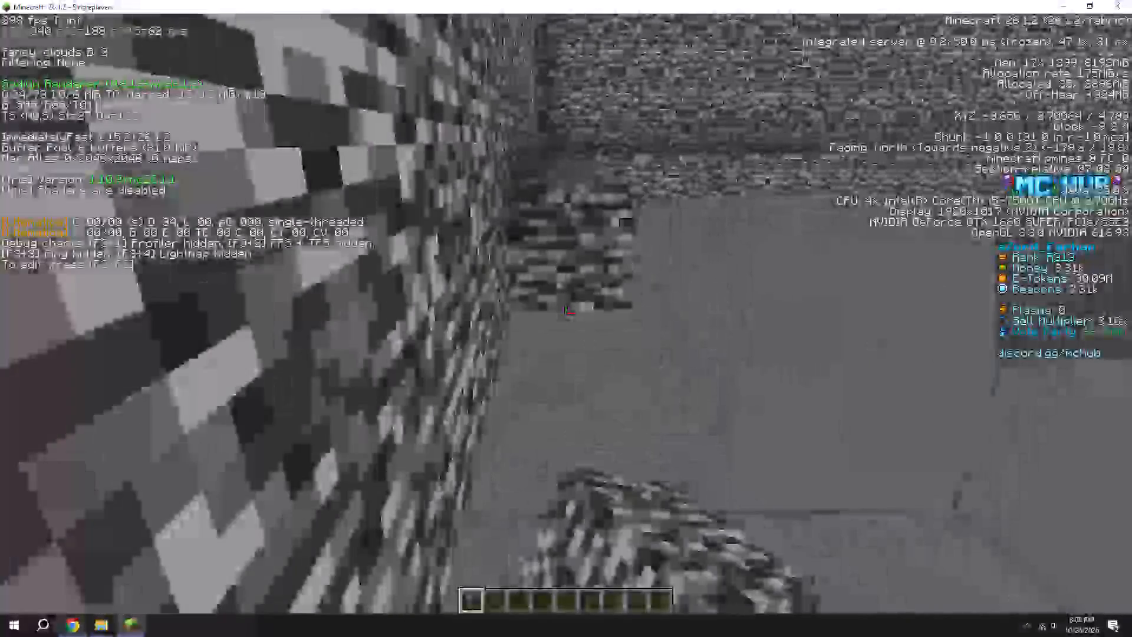
key("w")
key("ctrl+space")
key("space")
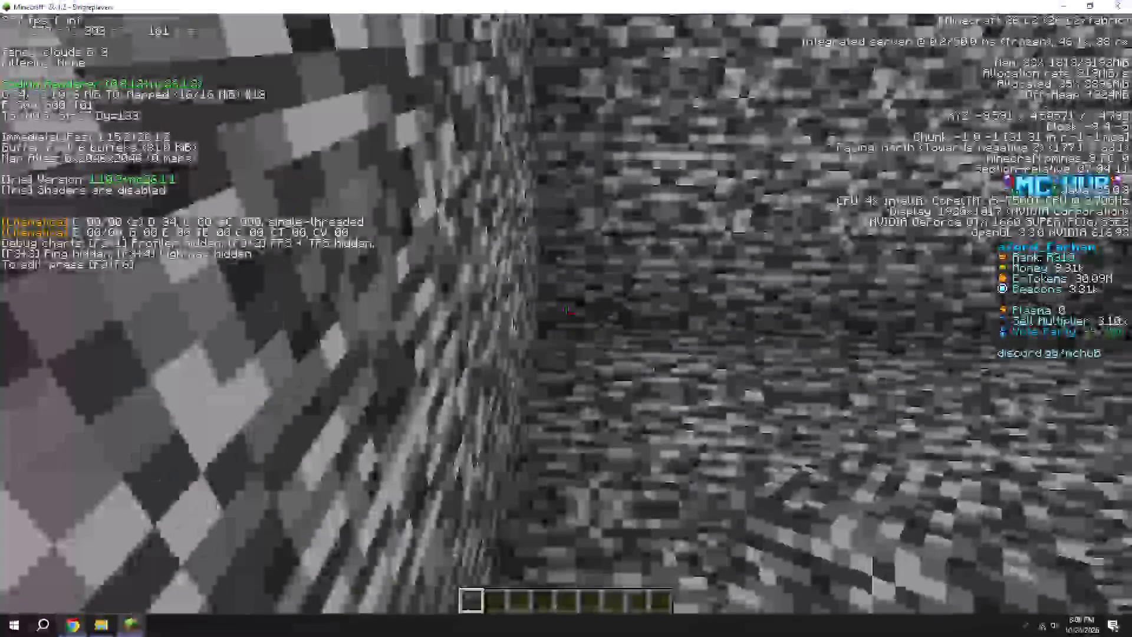
type("/fill")
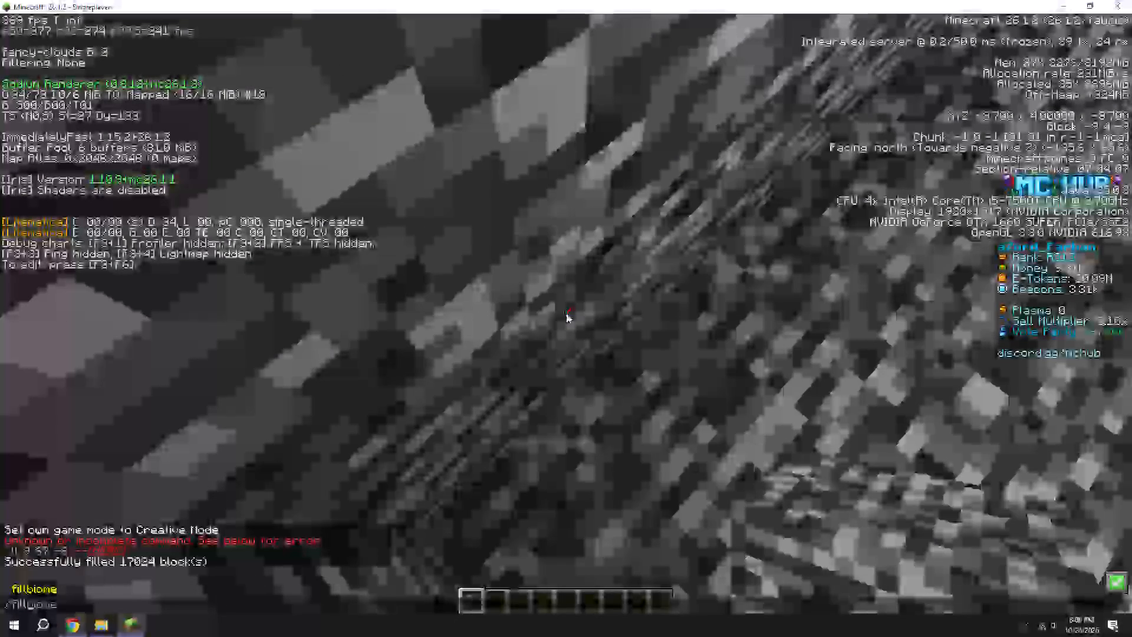
key("space")
left_click(47, 585)
key("Return")
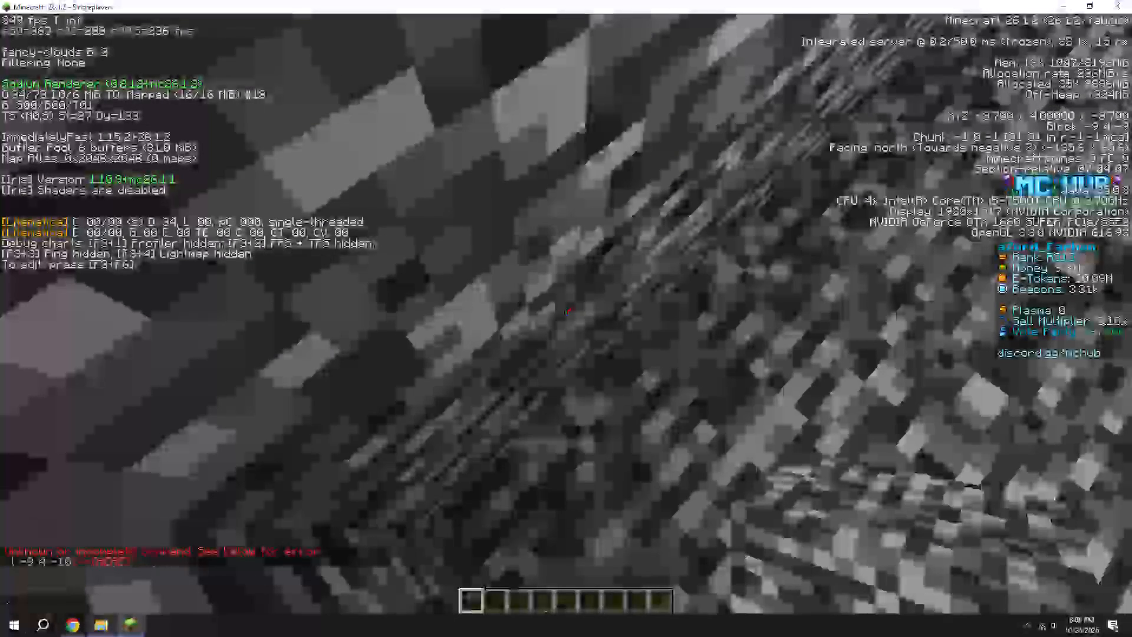
Place a bedrock marker in the diagonally opposite corner and complete the fill command to it with bedrock, flooring the pit.
key("w")
key("ctrl+space")
key("ctrl+space")
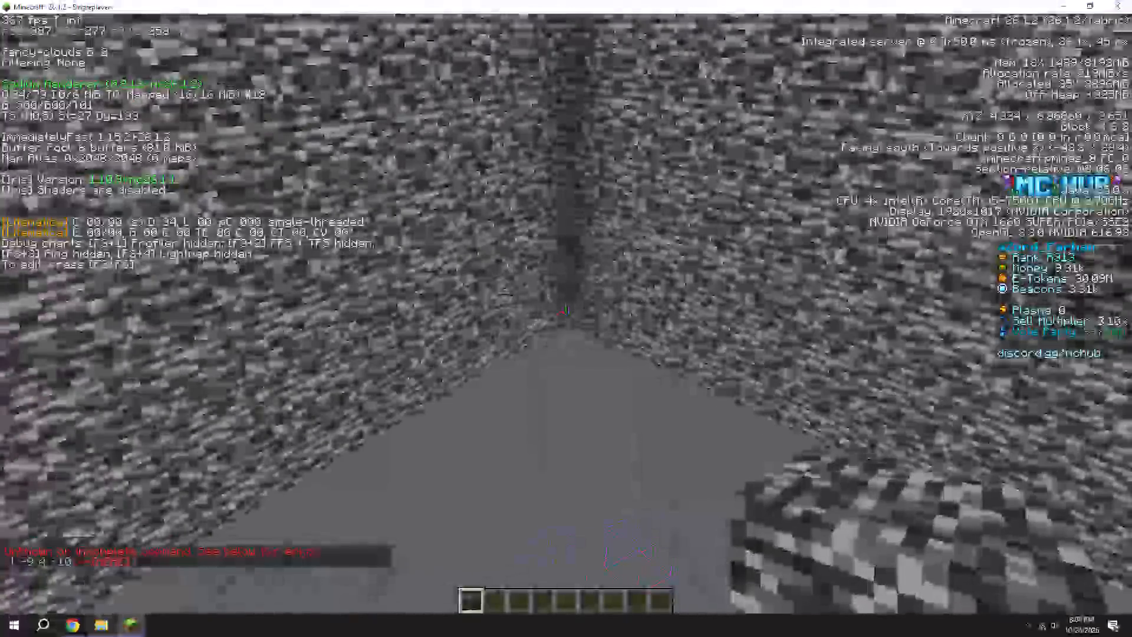
key("s")
right_click(566, 313)
key("w")
key("space")
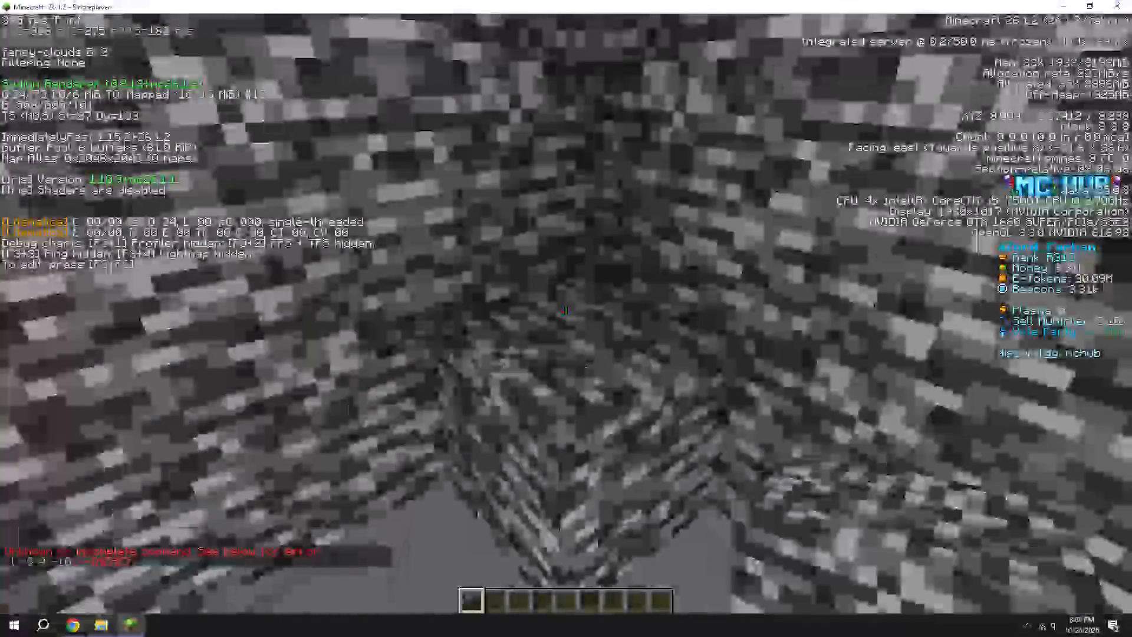
key("t")
key("Up")
key("space")
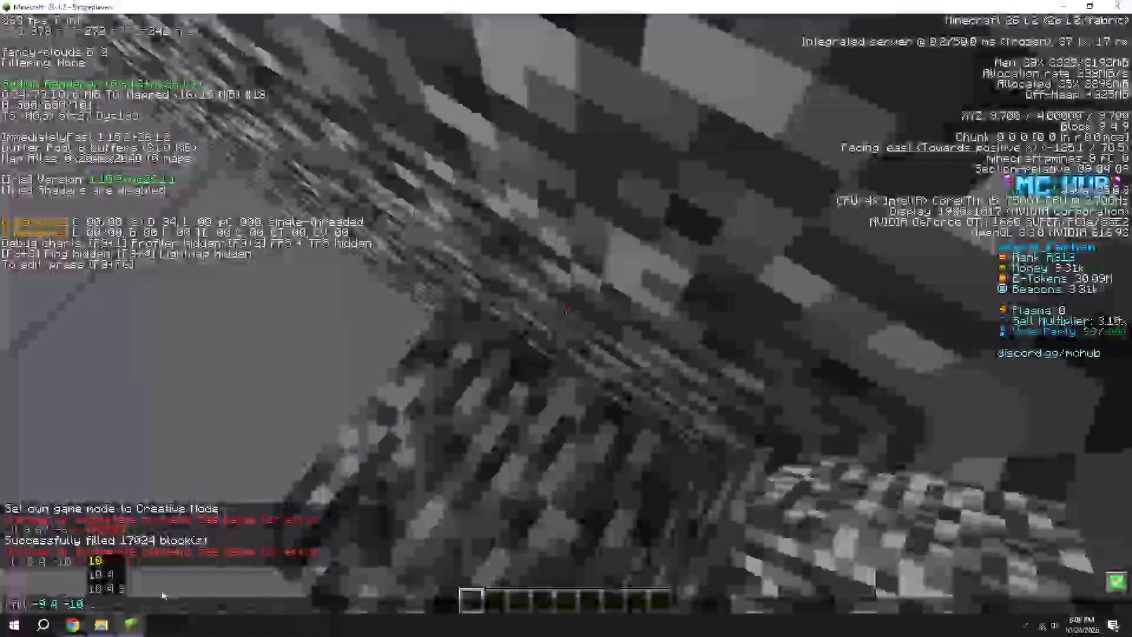
left_click(118, 590)
key("space")
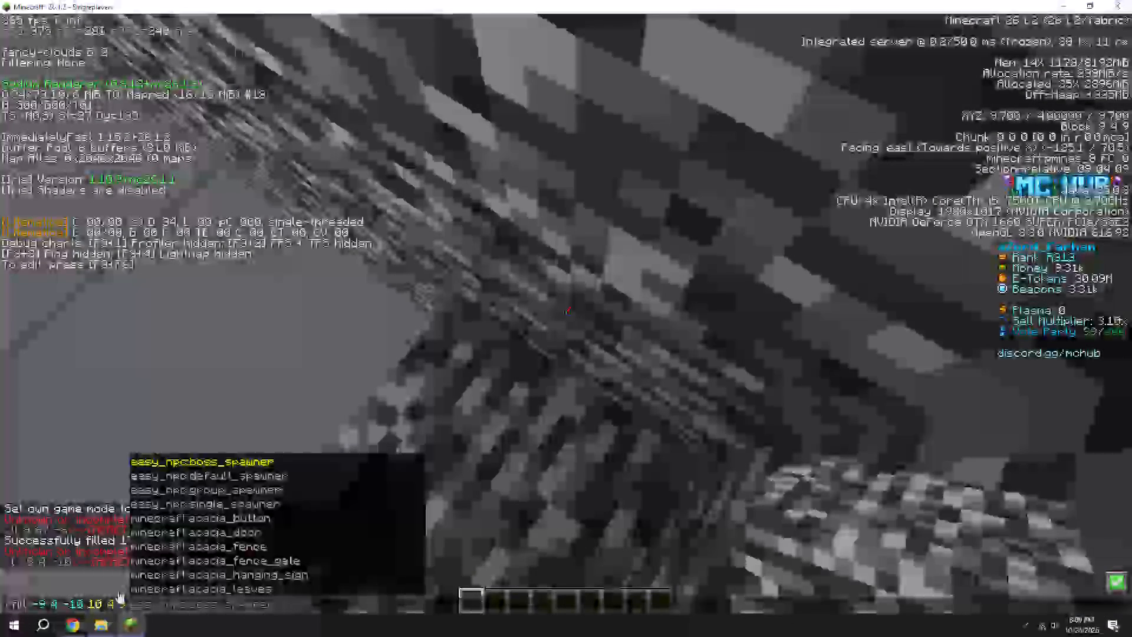
type("bed")
left_click(184, 461)
key("Return")
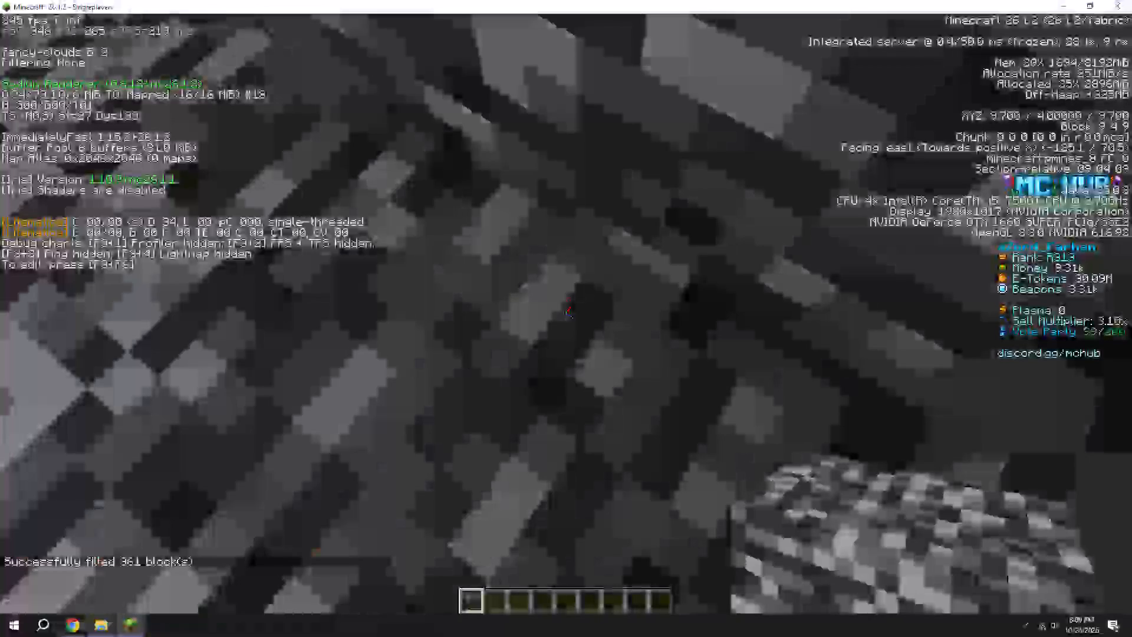
Check the new bedrock floor from above, return to the replay editor and play the clip from the In point.
key("space")
key("space")
scroll(566, 313, "down", 2)
key("s")
key("s")
key("s")
key("s")
key("s")
key("s")
key("s")
key("s")
key("s")
key("s")
key("s")
key("s")
key("s")
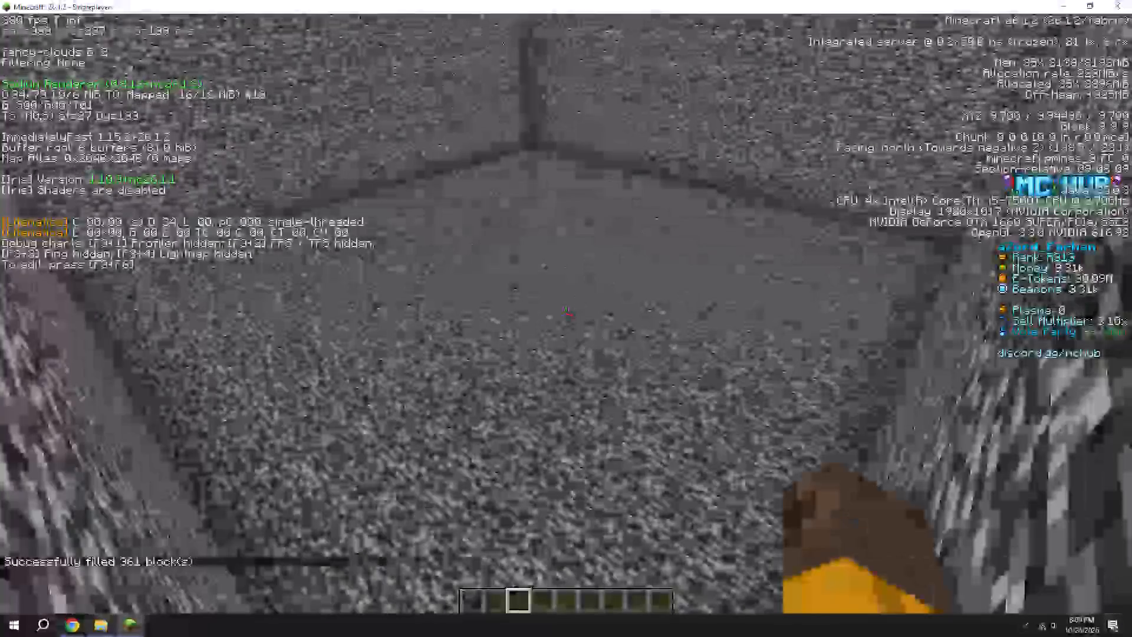
key("F3")
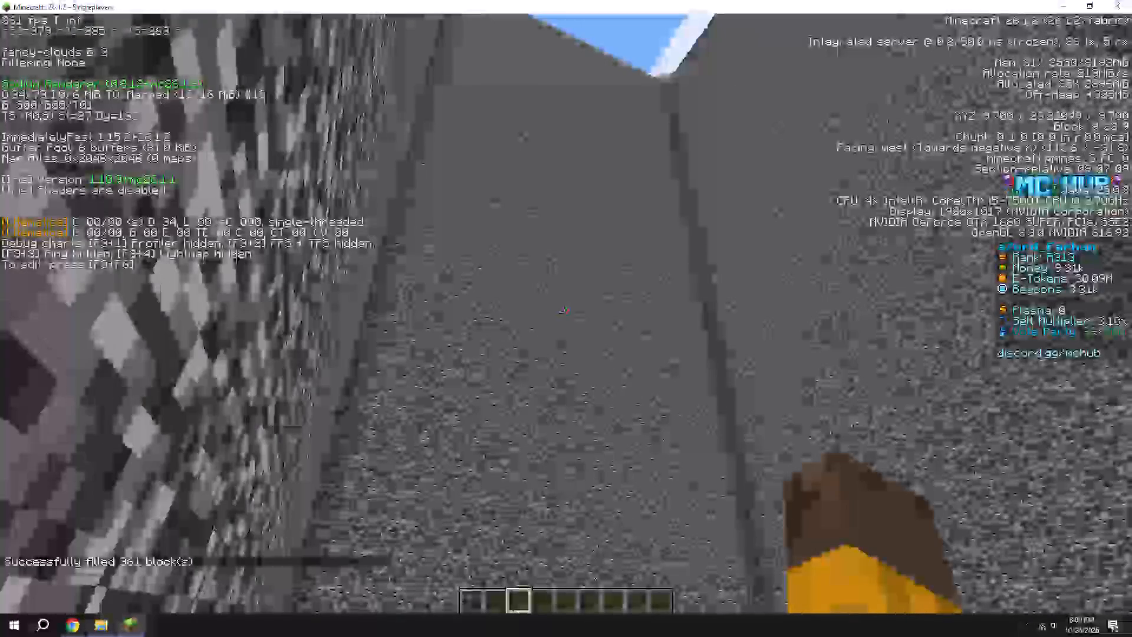
key("F4")
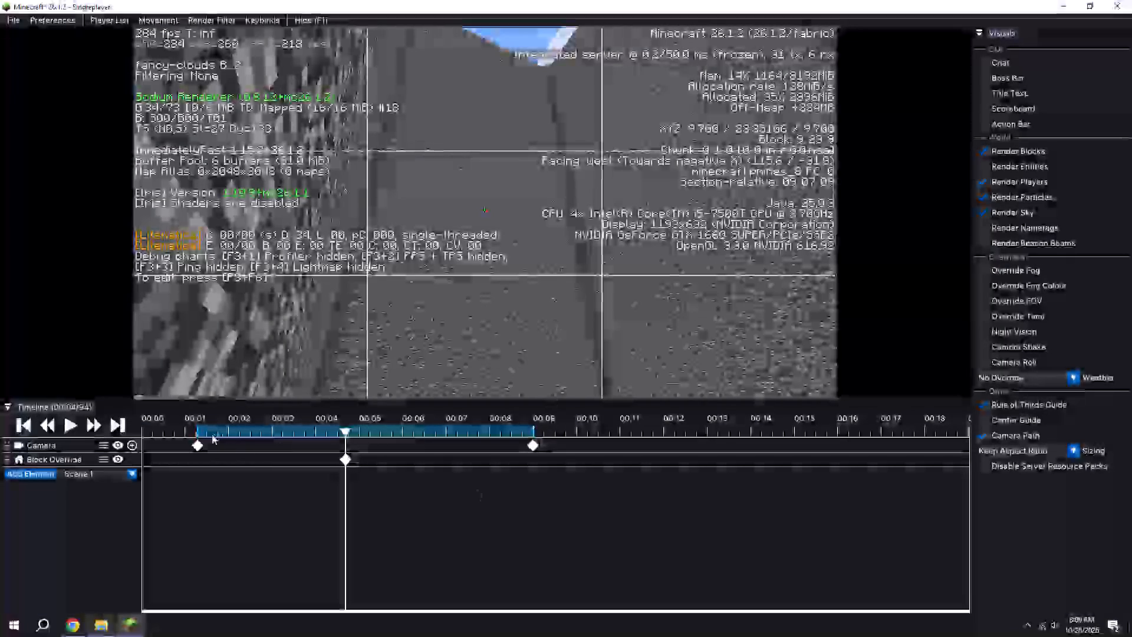
left_click_drag(207, 434, 195, 431, "shift")
left_click(67, 425)
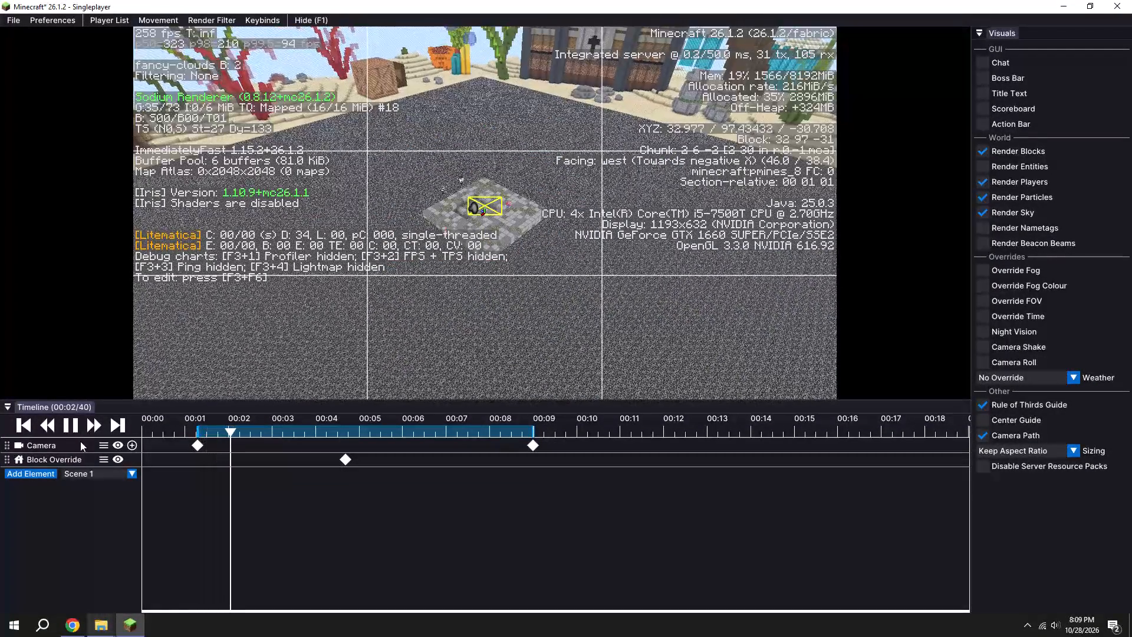
Set the game's FOV to 30 and hide the debug overlay.
key("Escape")
left_click_drag(418, 229, 412, 245)
left_click_drag(344, 61, 31, 99)
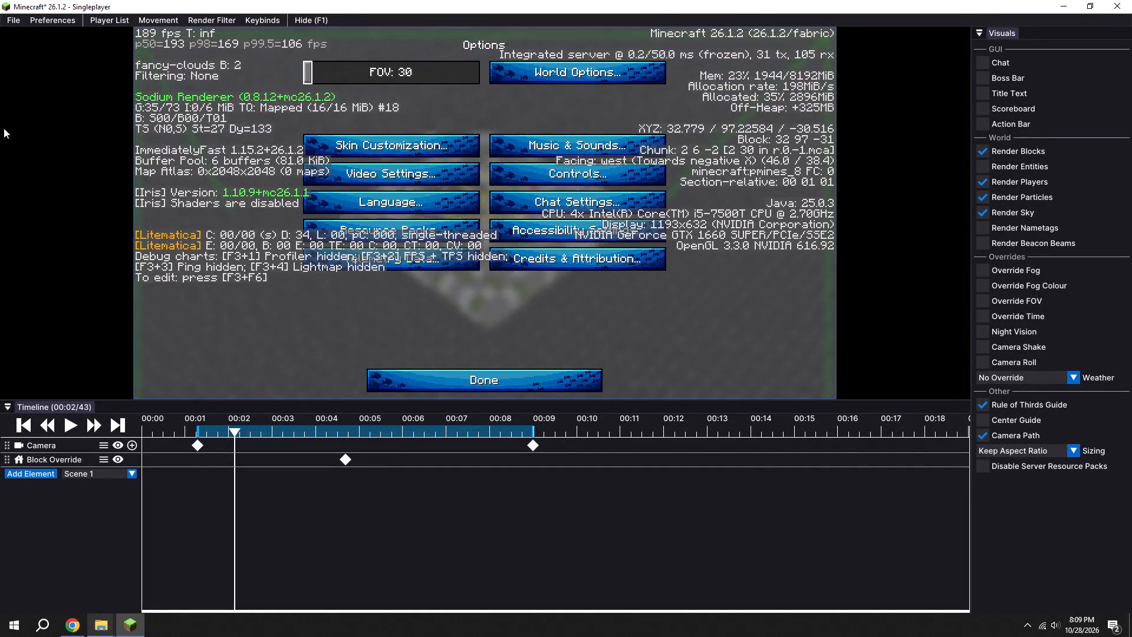
key("Escape")
key("Escape")
key("F3")
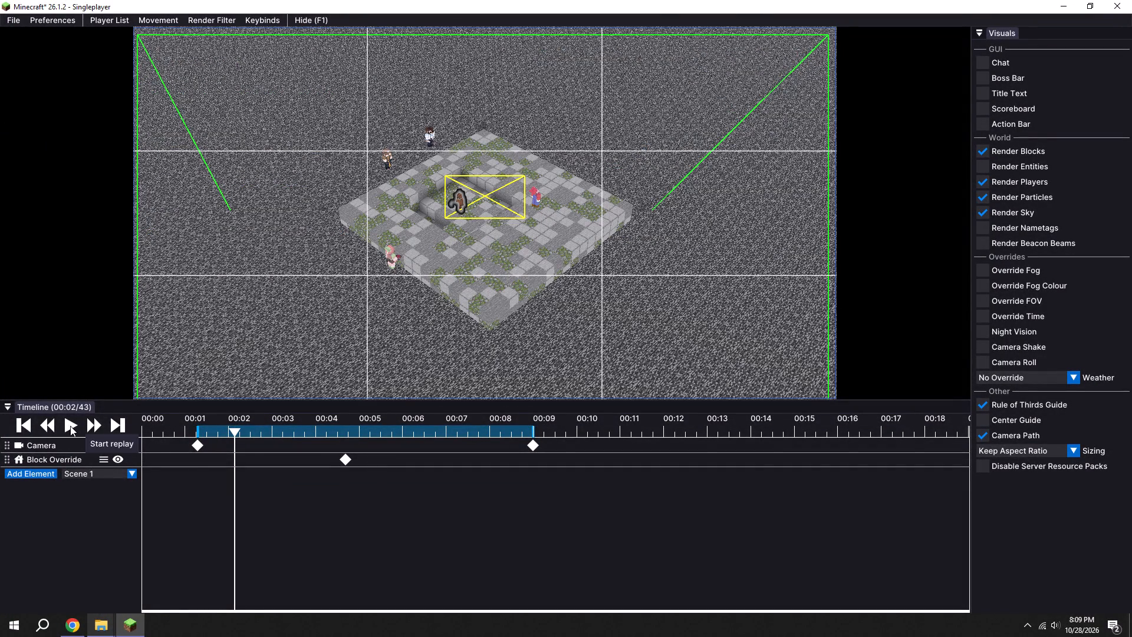
Resume the replay and set the bear-skinned player's Glowing option to Force No Glow.
left_click(70, 424)
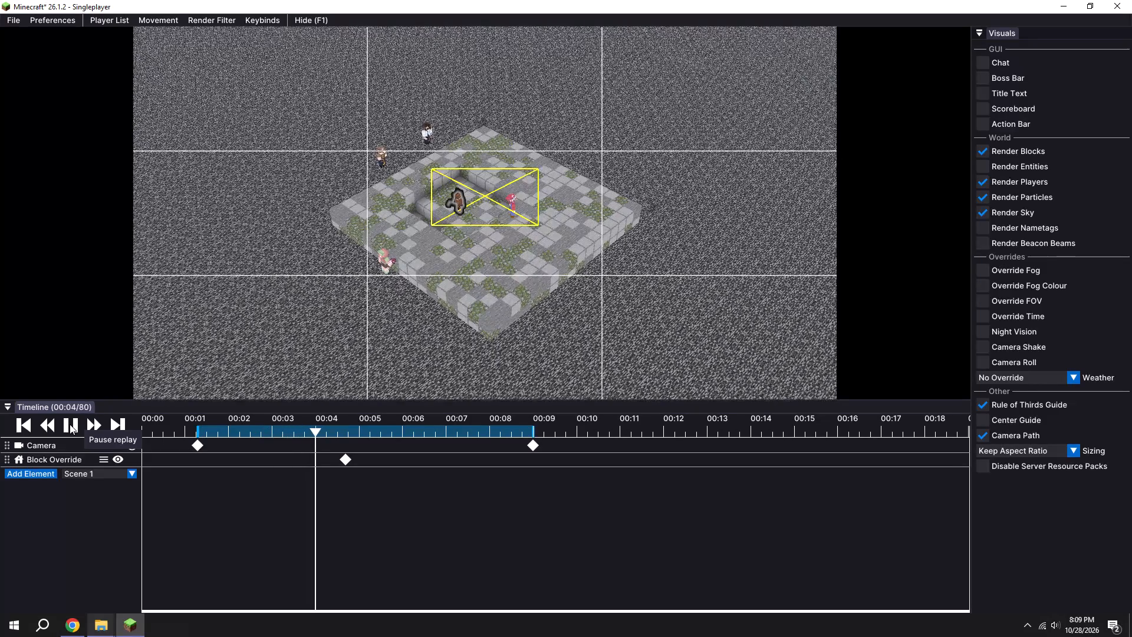
right_click(459, 209)
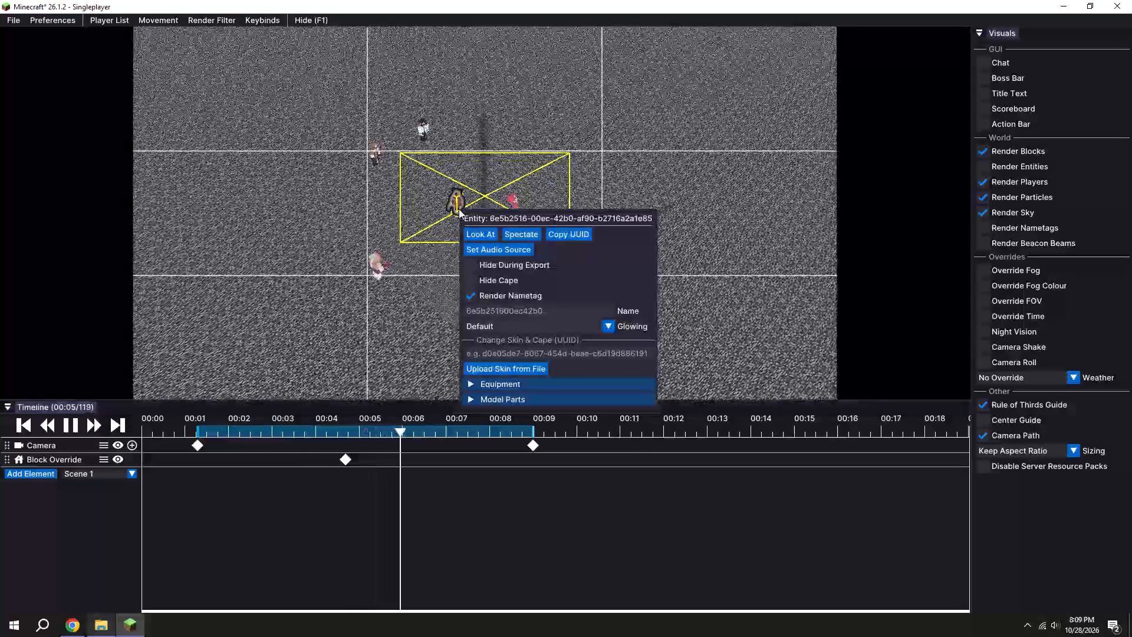
left_click(514, 329)
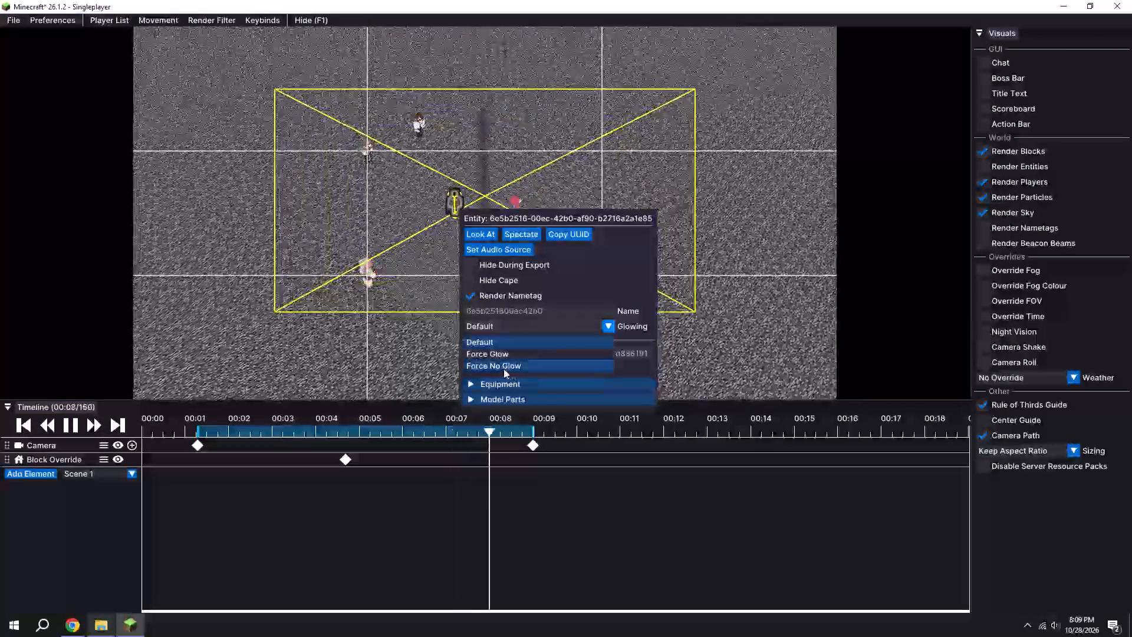
left_click(504, 369)
left_click(344, 314)
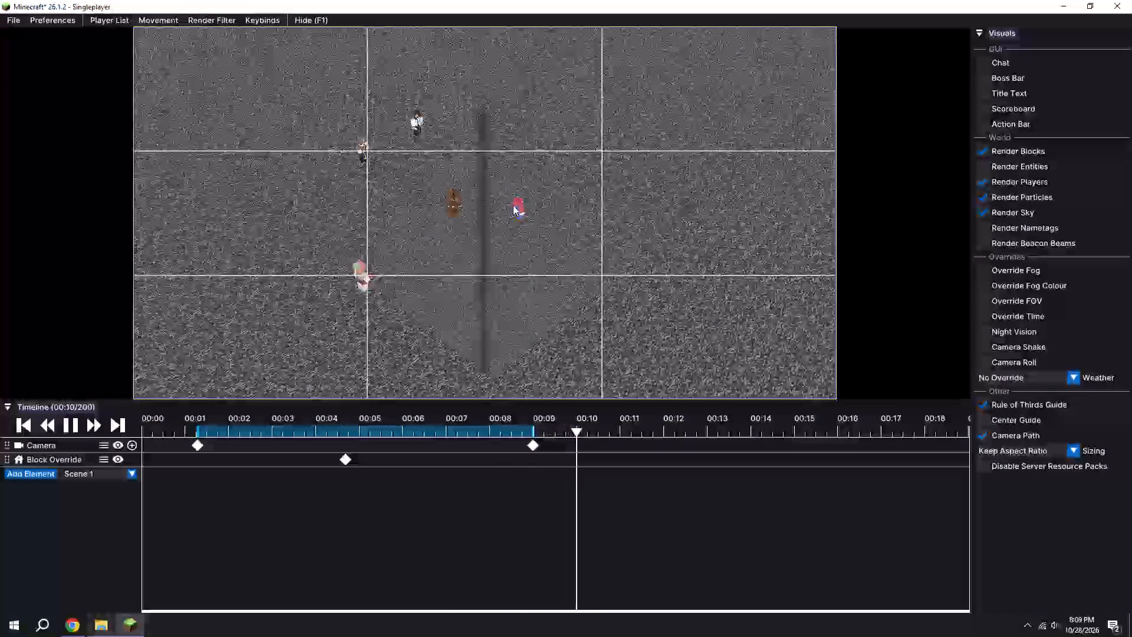
Set both the red-capped player and the bear-skinned player inside the pit to Hide During Export.
right_click(516, 205)
left_click(551, 262)
left_click(462, 244)
right_click(453, 212)
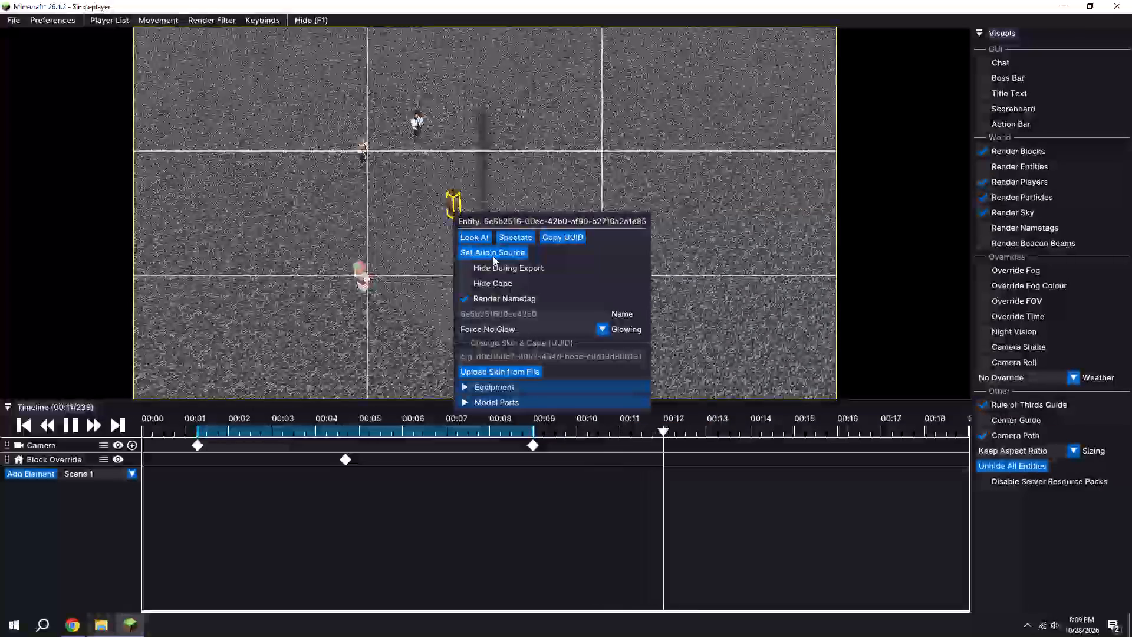
left_click(475, 270)
left_click(354, 281)
Preview the replay from the In point with the pit emptied and pause it at tick 127.
left_click_drag(237, 428, 209, 436, "shift")
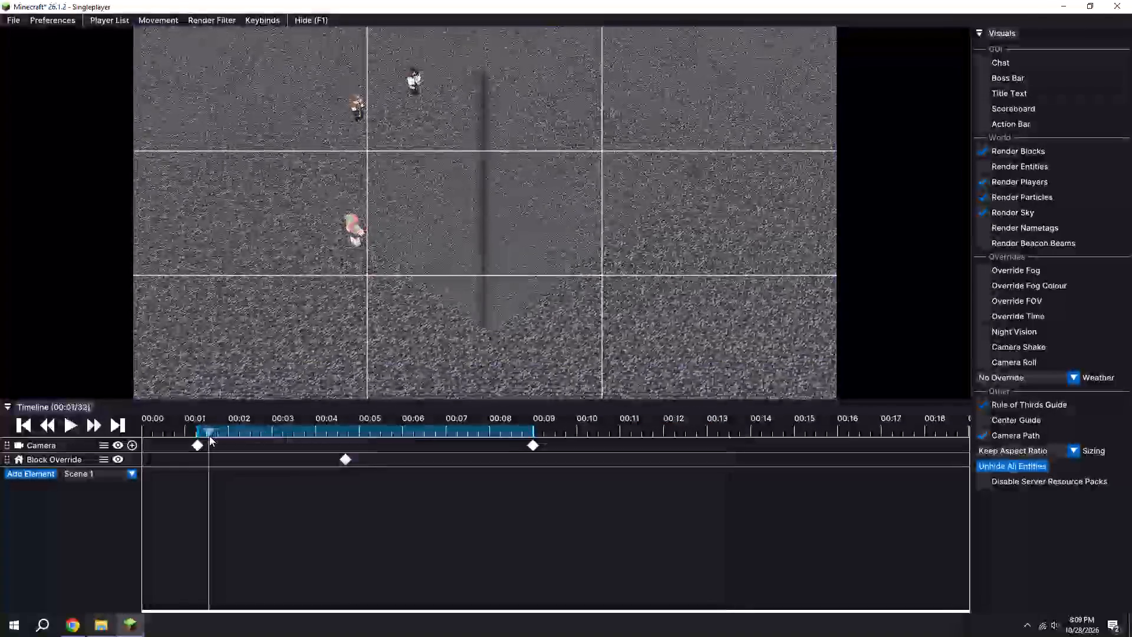
left_click_drag(209, 436, 200, 438, "shift")
left_click(72, 423)
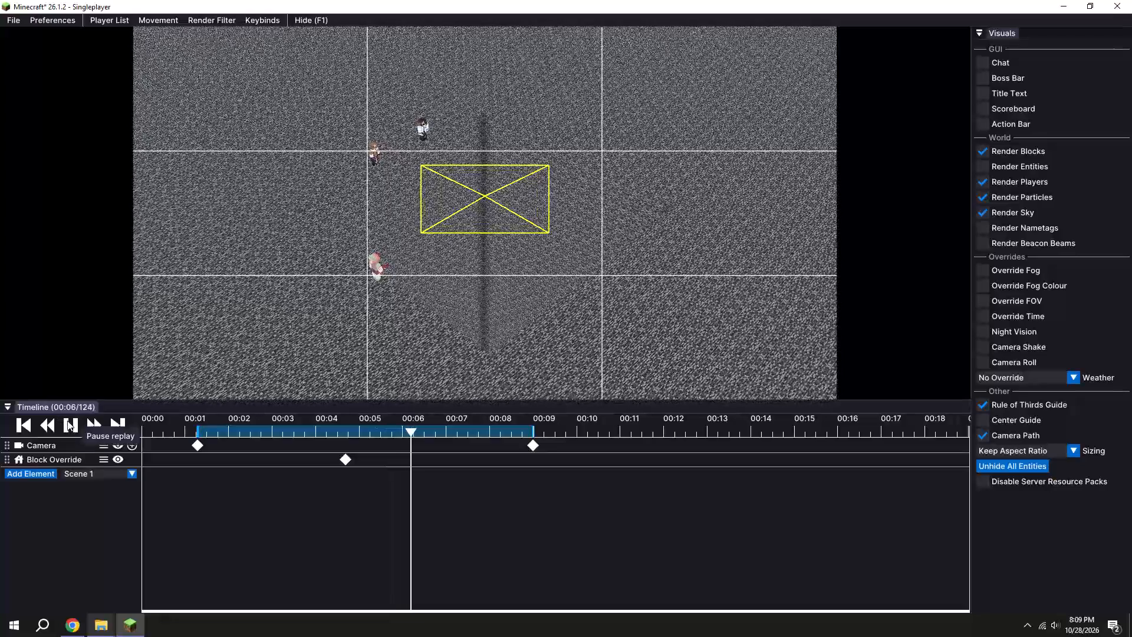
left_click(67, 421)
Turn on the shaders in the replay view.
left_click_drag(370, 281, 566, 313)
key("k")
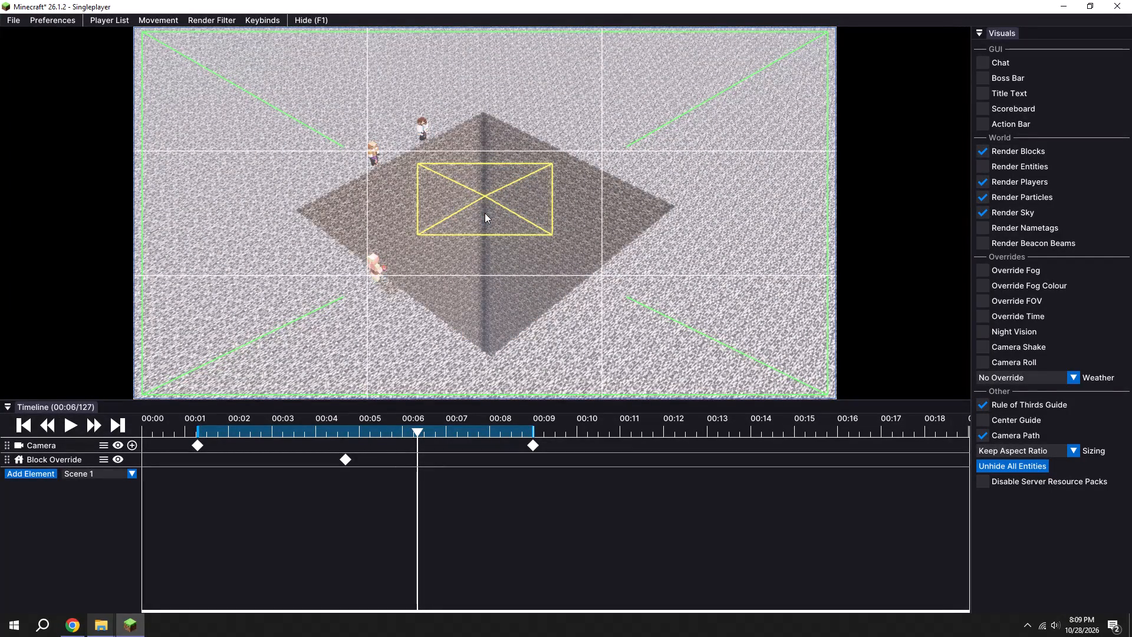
Enable the time override and set the time to 3600.
left_click(1008, 316)
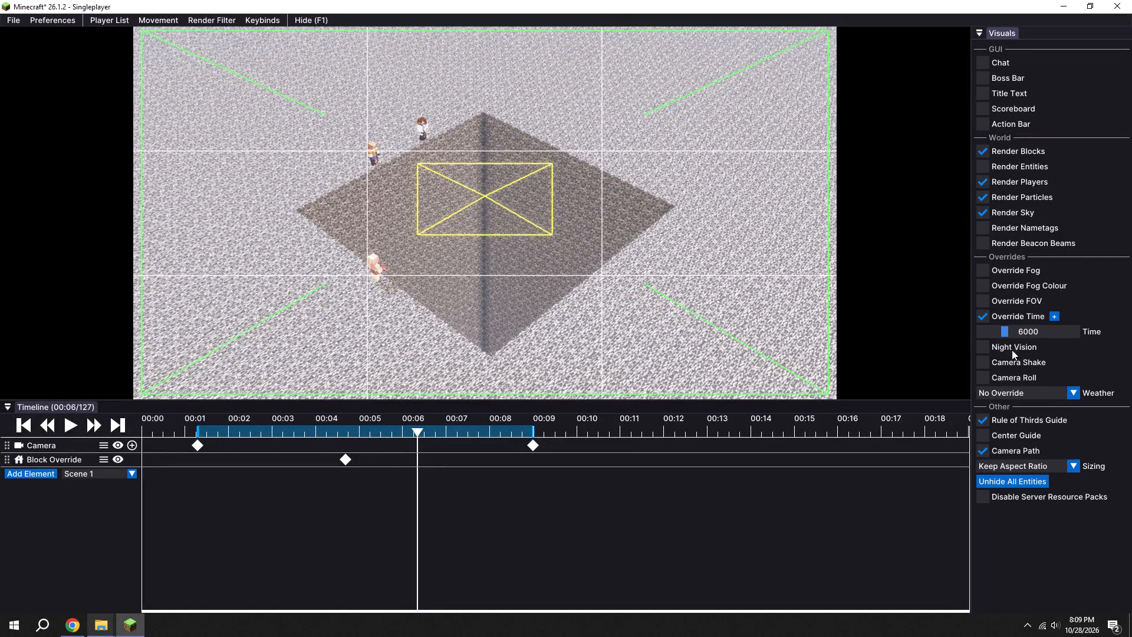
left_click_drag(1008, 332, 996, 328)
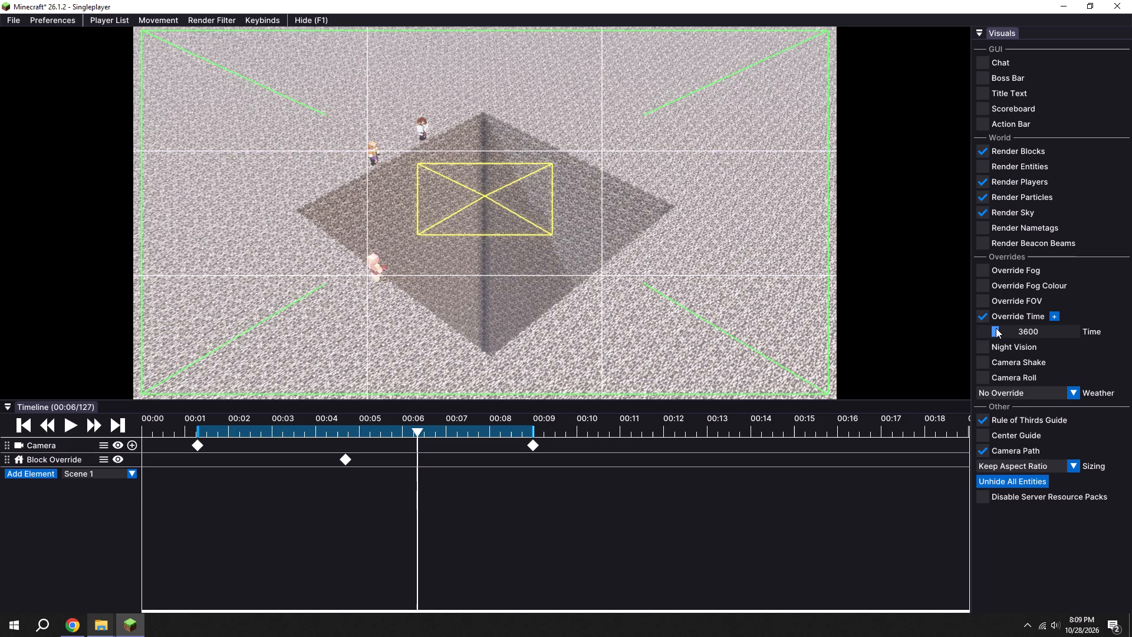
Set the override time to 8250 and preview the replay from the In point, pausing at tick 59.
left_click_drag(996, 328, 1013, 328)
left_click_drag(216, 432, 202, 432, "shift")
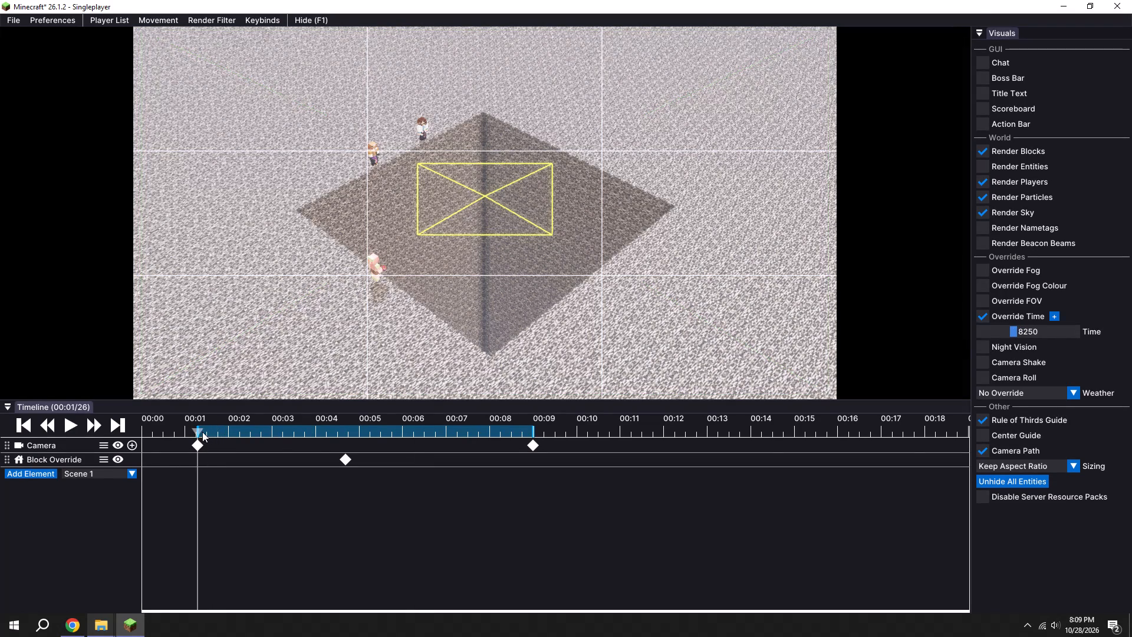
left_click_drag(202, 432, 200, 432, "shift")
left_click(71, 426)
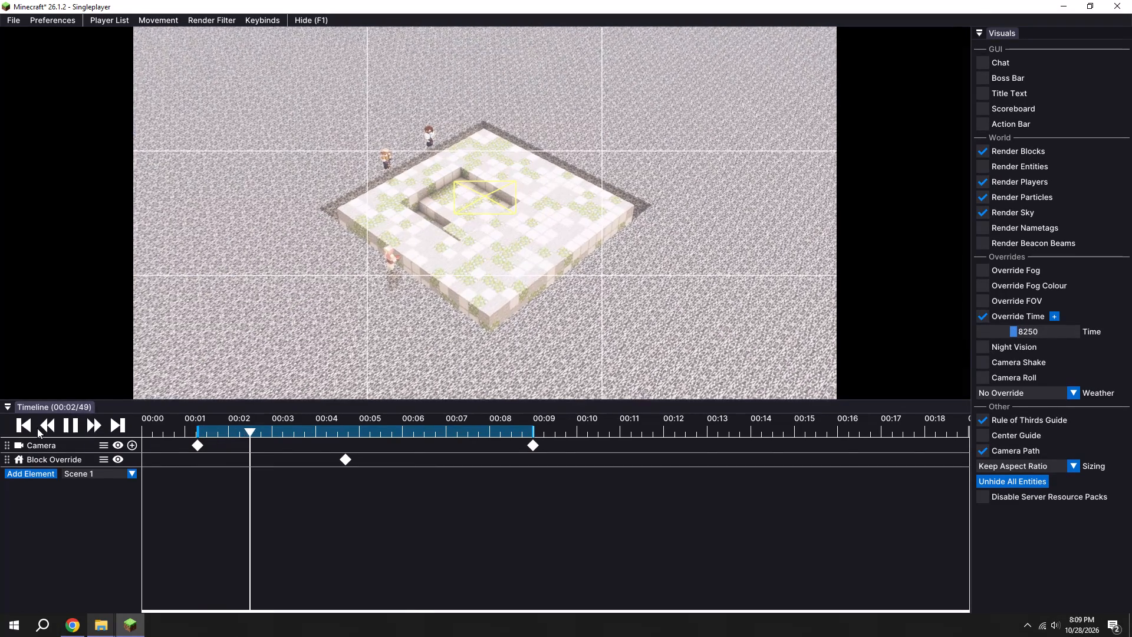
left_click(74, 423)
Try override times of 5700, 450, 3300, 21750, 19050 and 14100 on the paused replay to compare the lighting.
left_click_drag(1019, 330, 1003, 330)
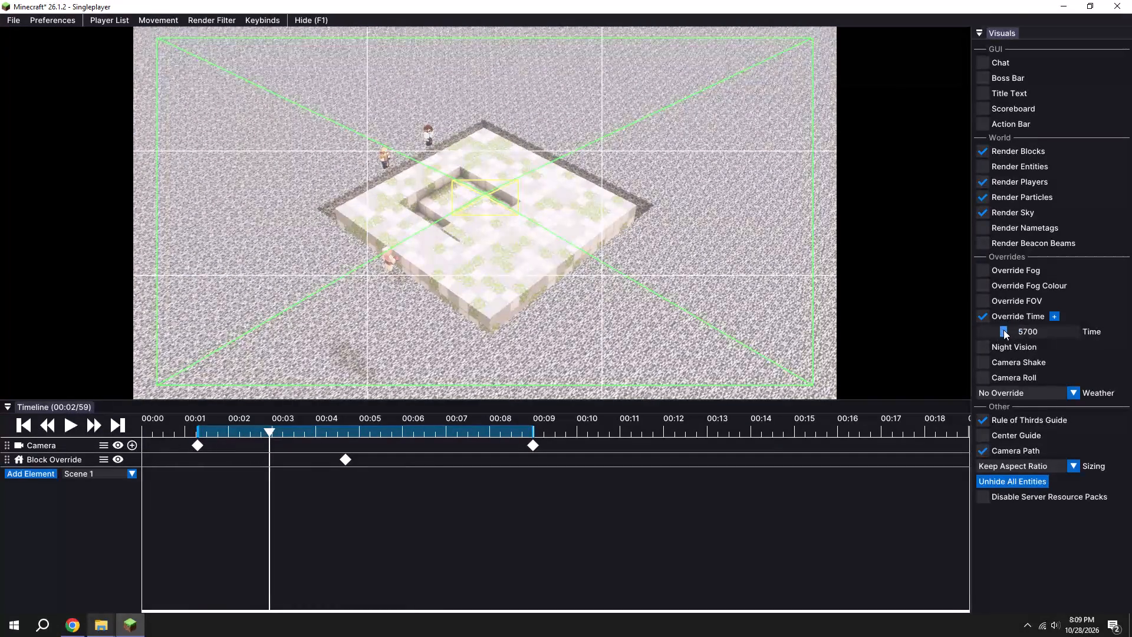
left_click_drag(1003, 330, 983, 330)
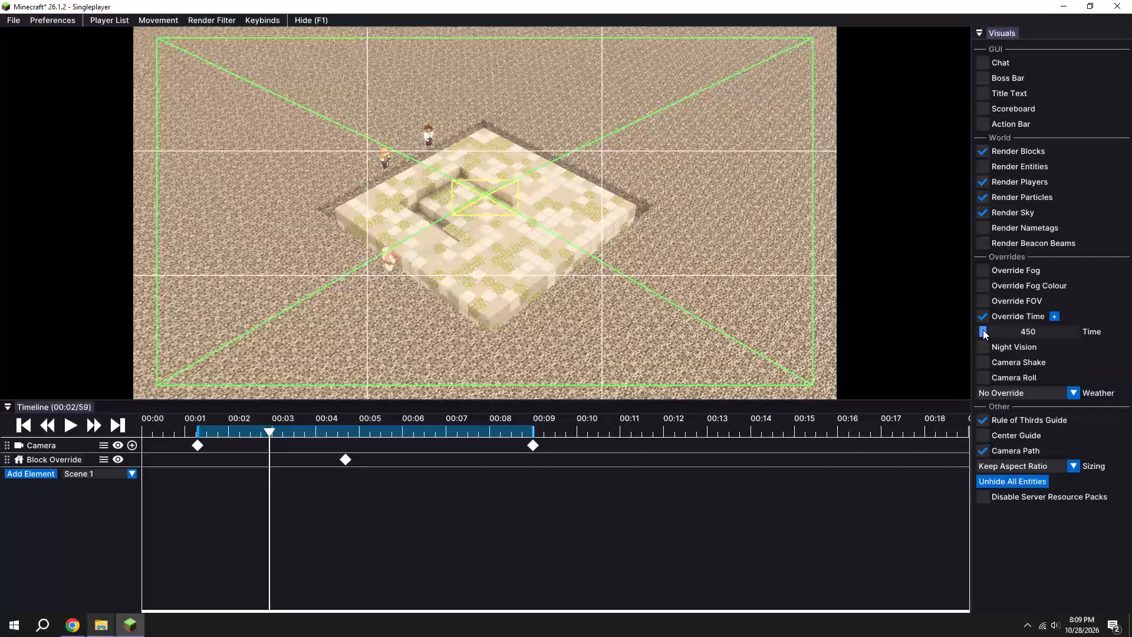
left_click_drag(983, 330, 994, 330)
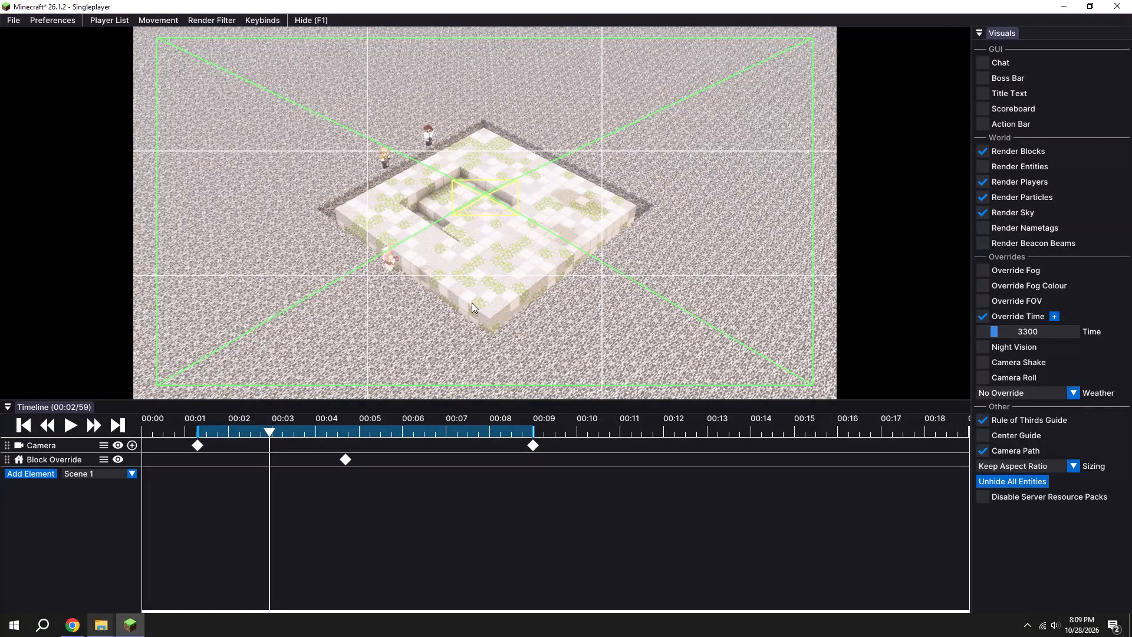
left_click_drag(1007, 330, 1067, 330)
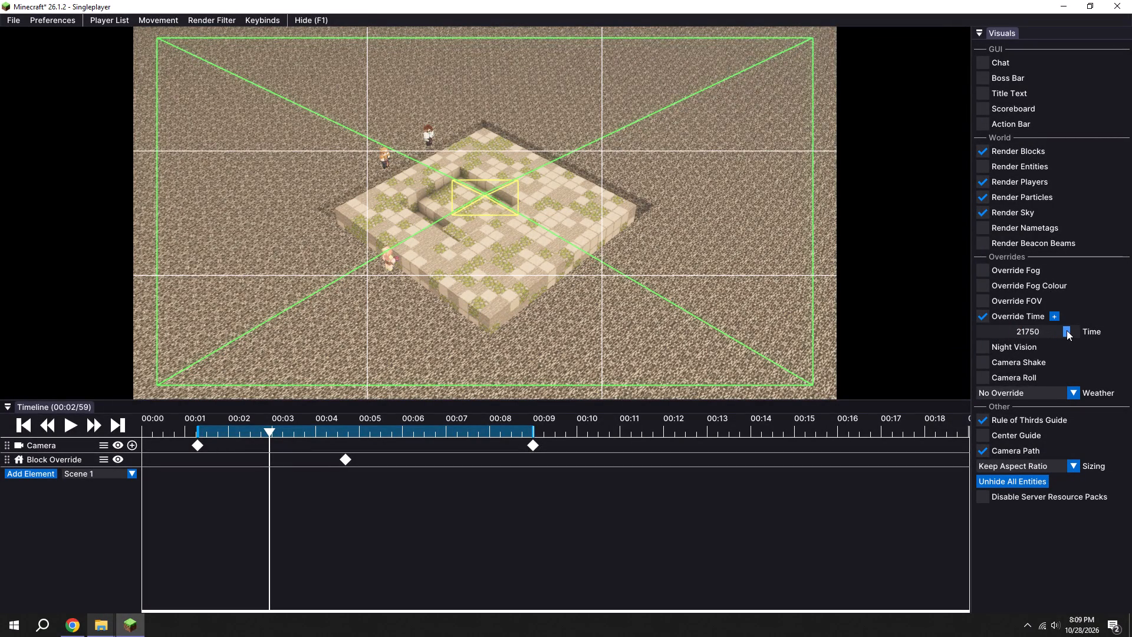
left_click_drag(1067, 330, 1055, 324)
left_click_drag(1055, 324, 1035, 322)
Turn off the shaders in the replay view.
left_click_drag(637, 264, 566, 313)
key("k")
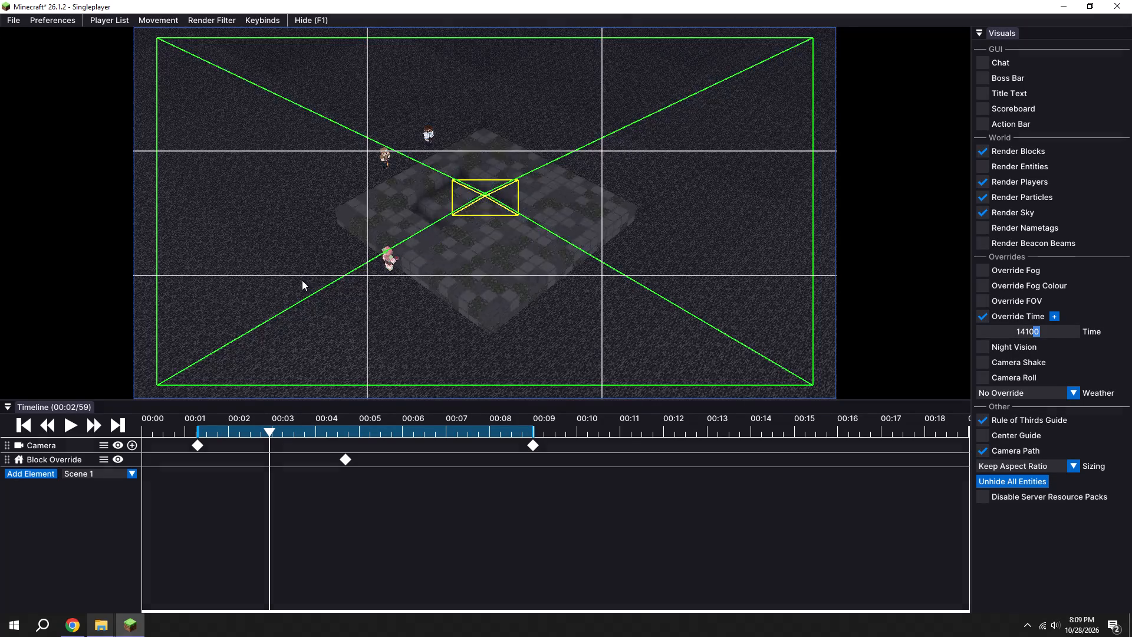
Set the override time to 600.
left_click(1028, 324)
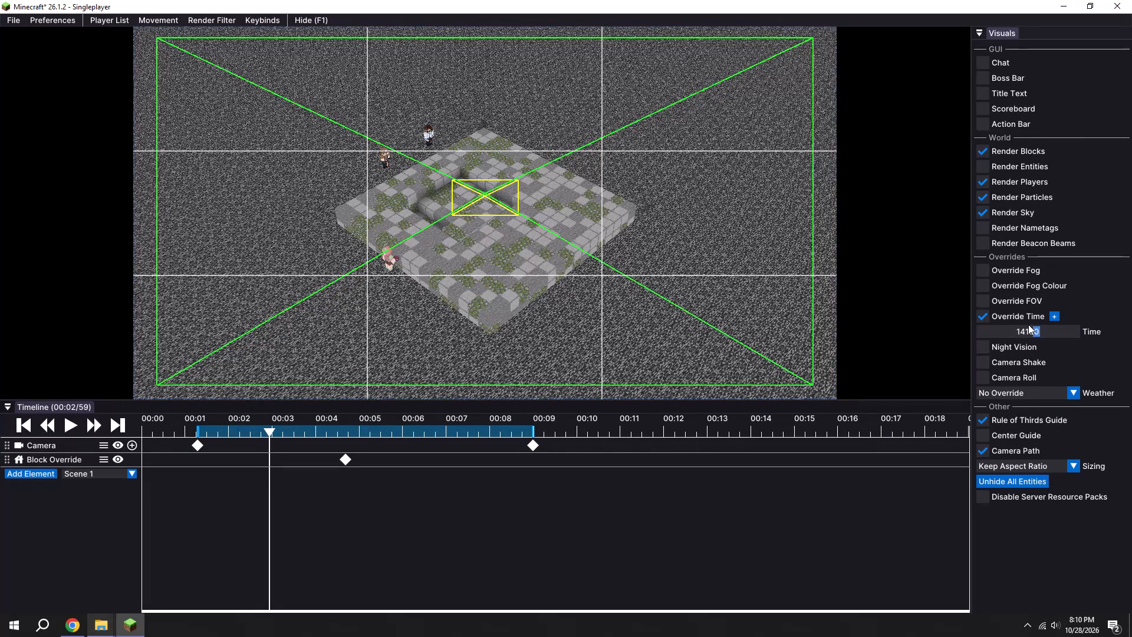
left_click_drag(1024, 329, 983, 331)
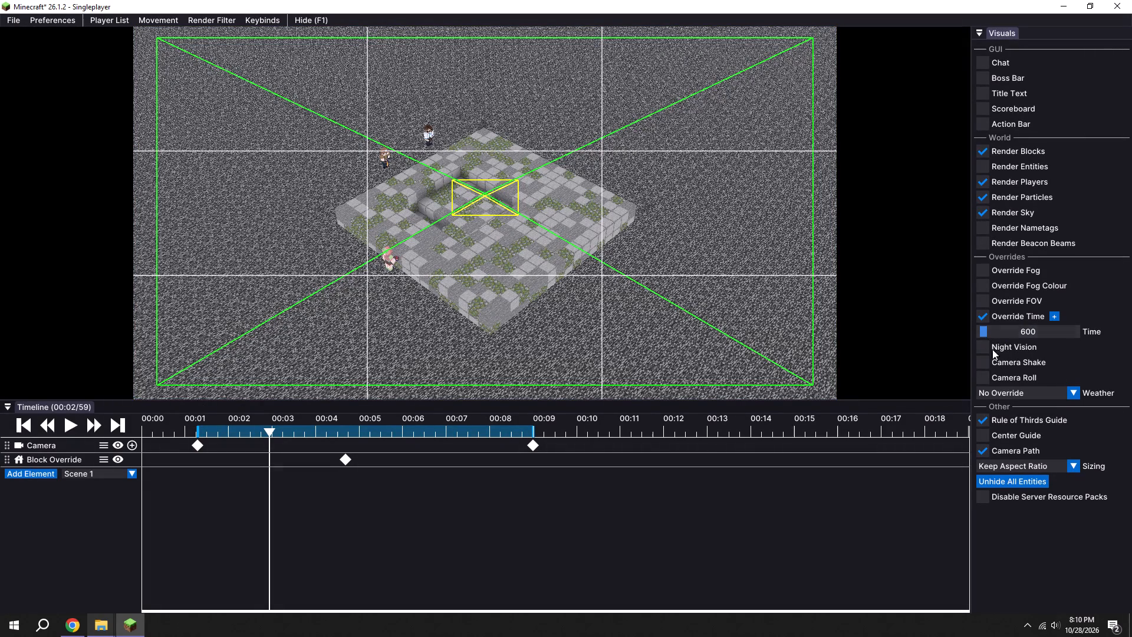
Preview the replay onward through the pit-emptying moment and pause it at tick 131.
left_click(71, 425)
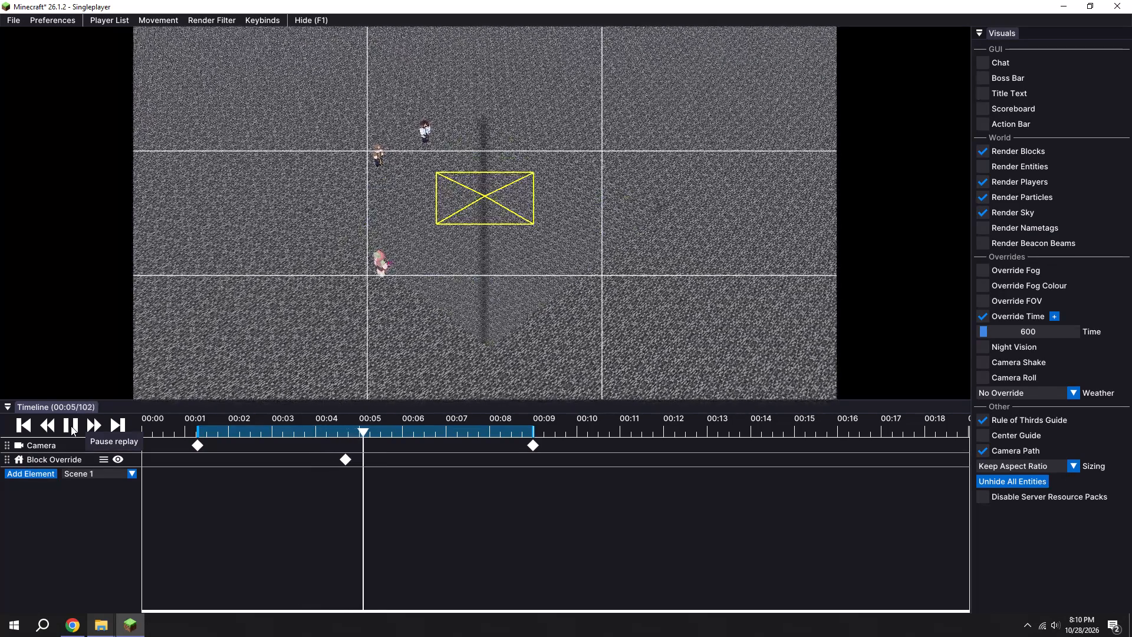
left_click(71, 426)
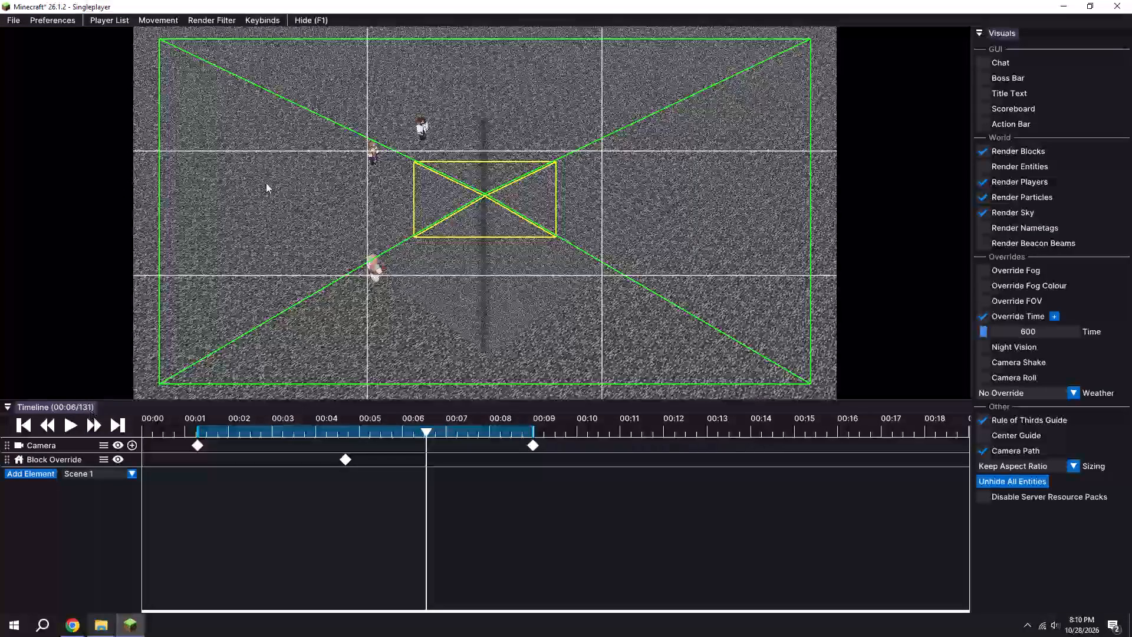
Export the replay as an MP4 video named chunk gayab in the paid one folder and dismiss the export summary.
left_click(17, 21)
left_click(38, 32)
left_click(508, 415)
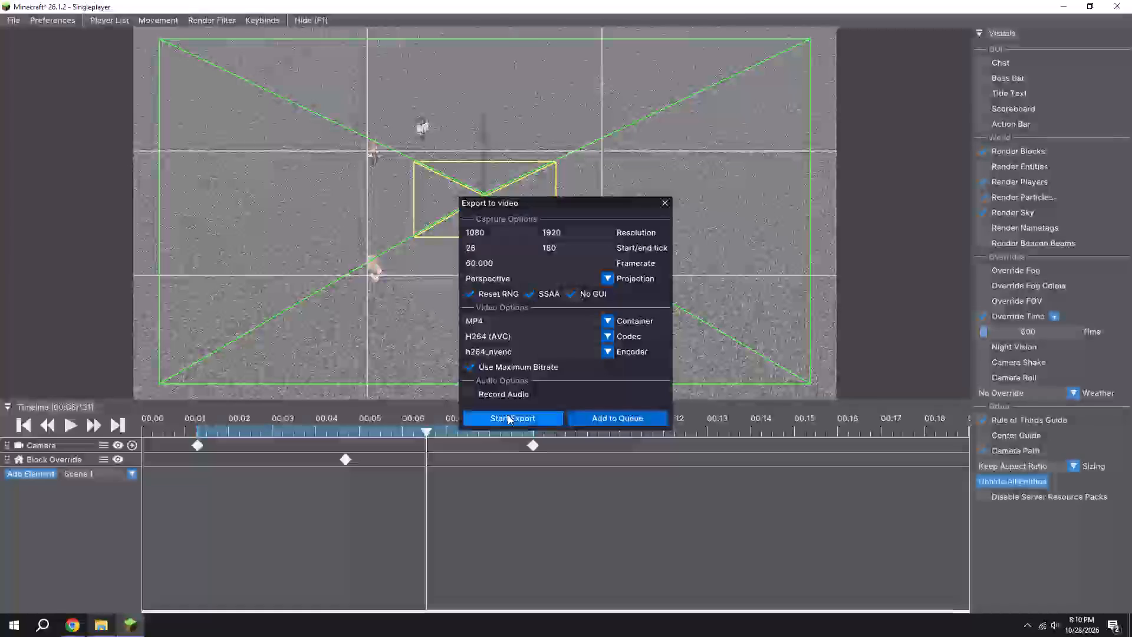
key("BackSpace")
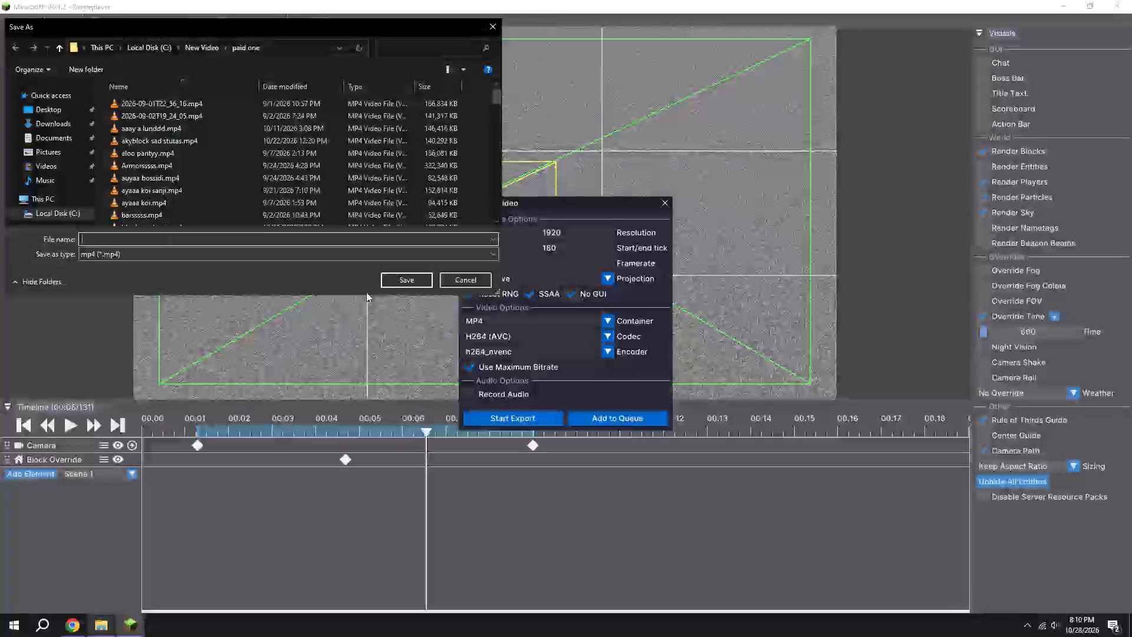
type("chunk gayab")
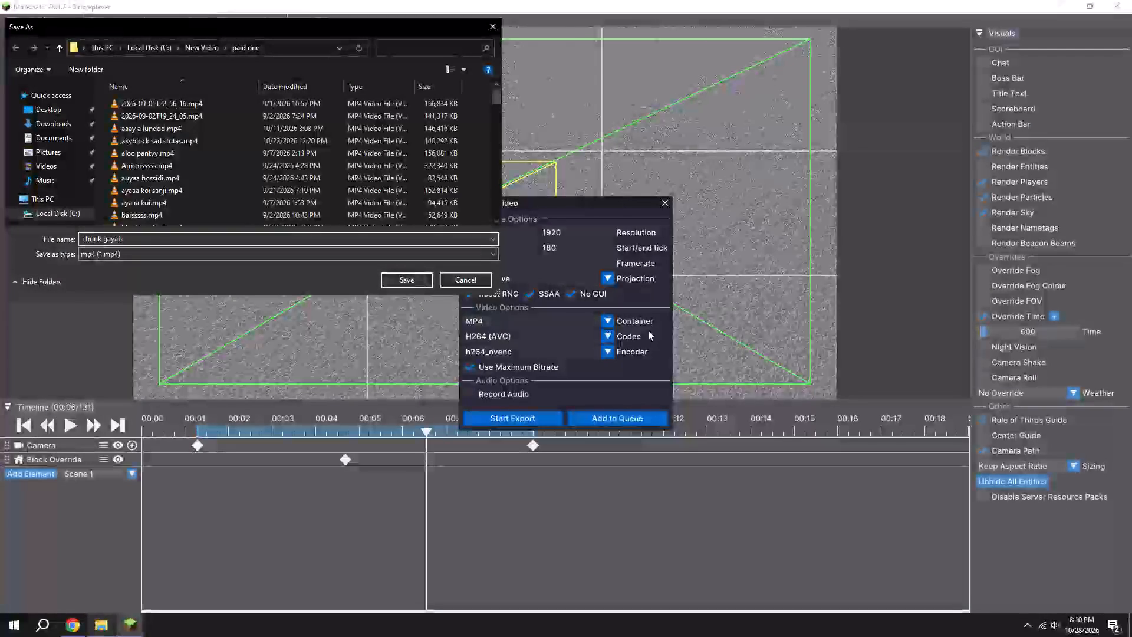
left_click(414, 284)
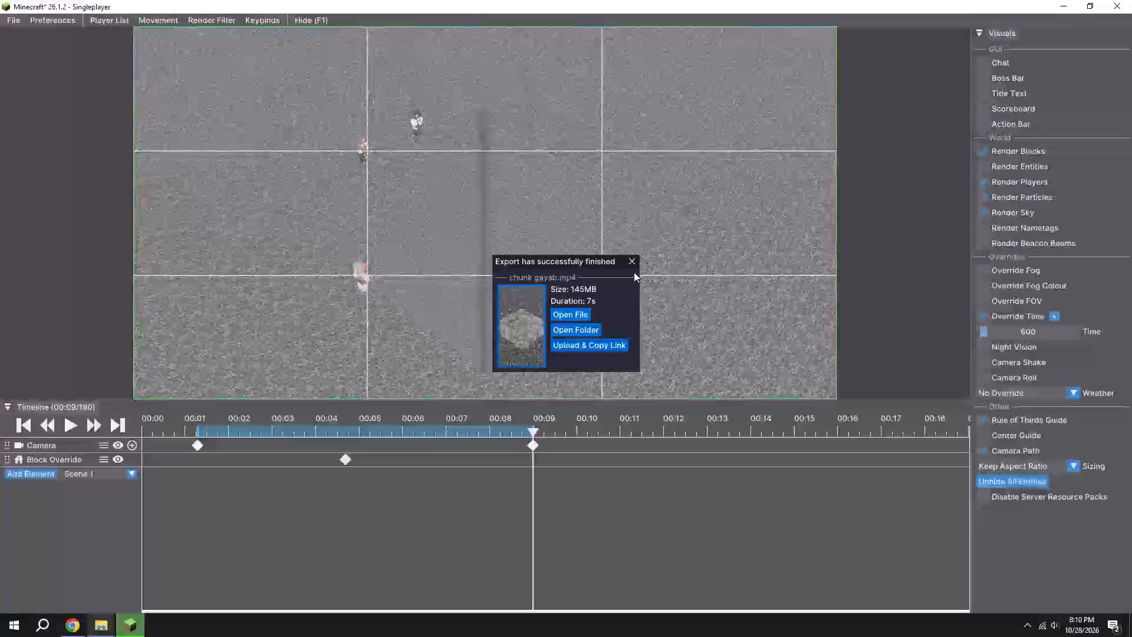
left_click(630, 260)
Save the replay session and quit to the title screen.
key("Escape")
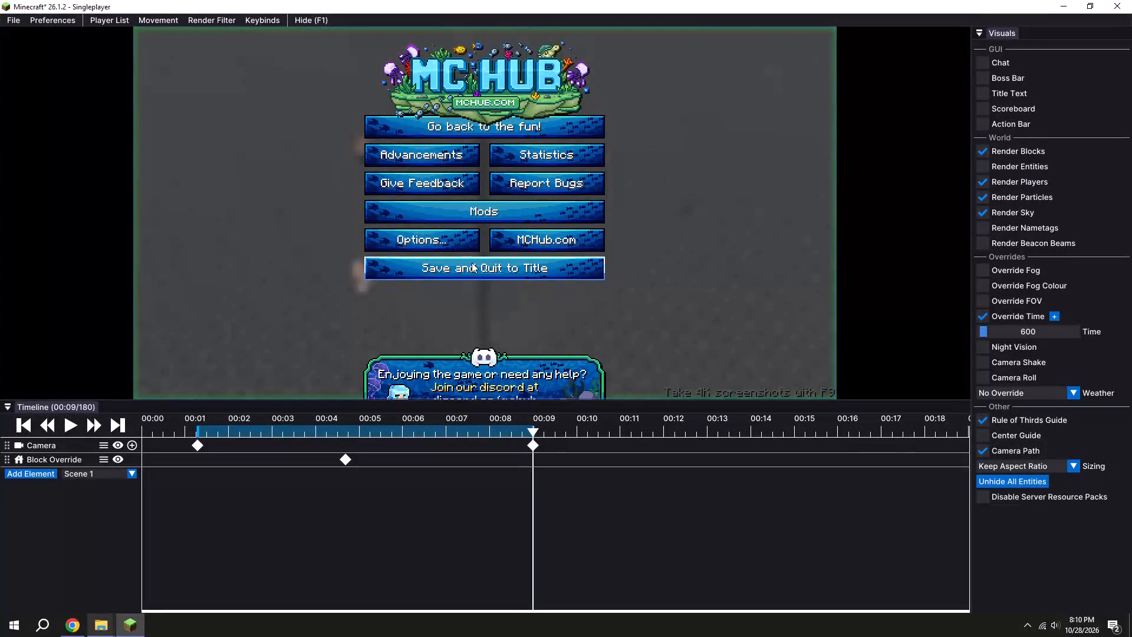
left_click(472, 262)
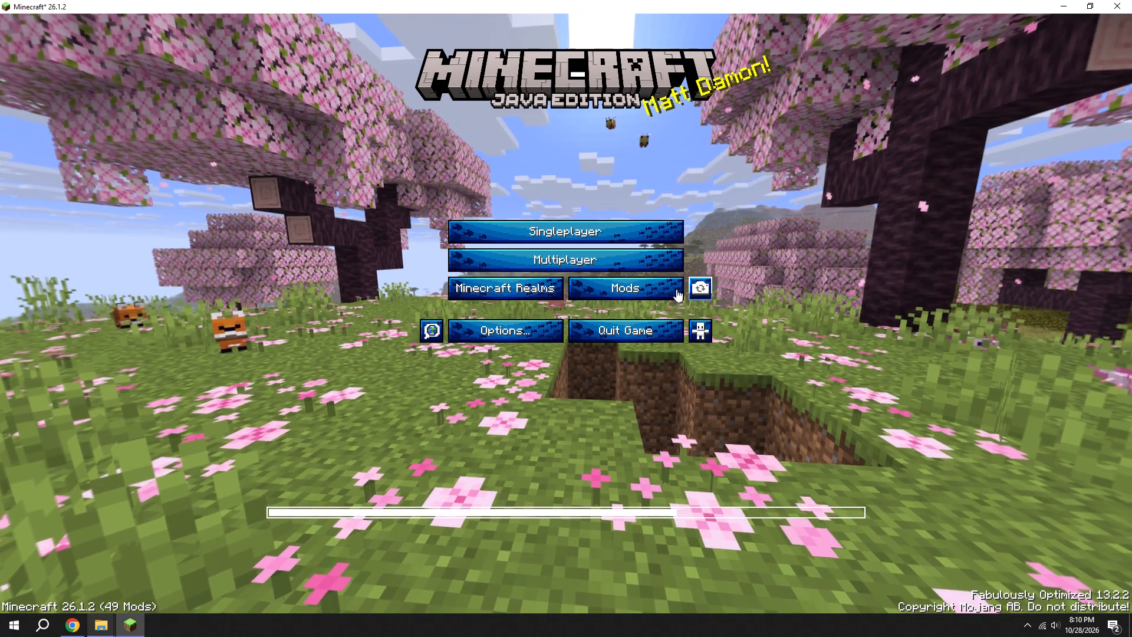
Look through the Flashback replay list for recordings and return to the title screen.
left_click(710, 283)
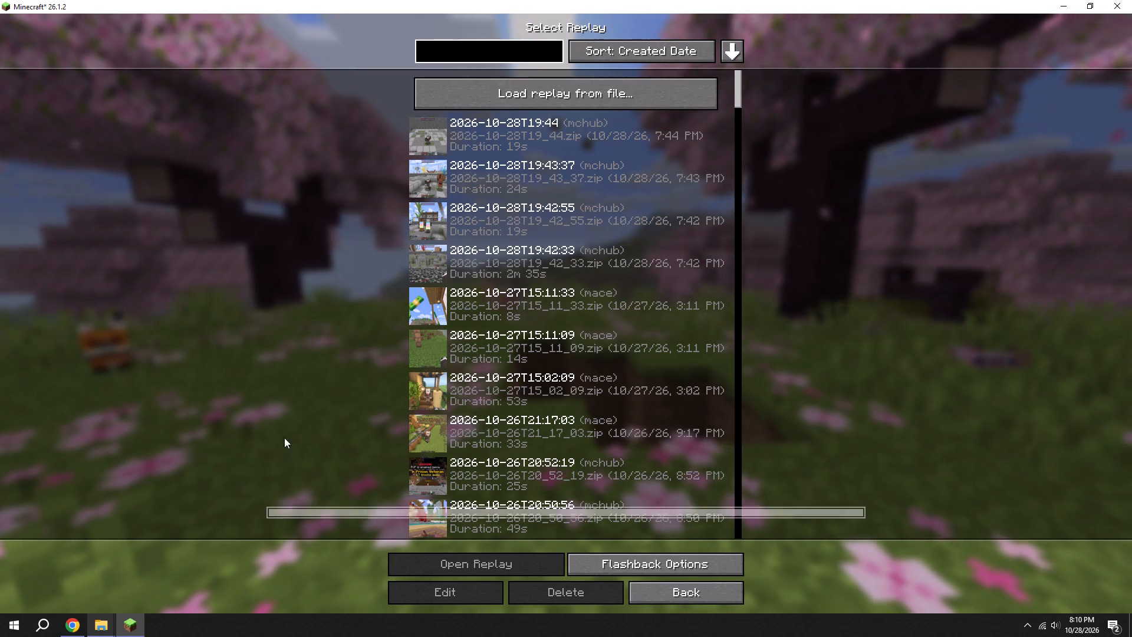
scroll(288, 403, "down", 2)
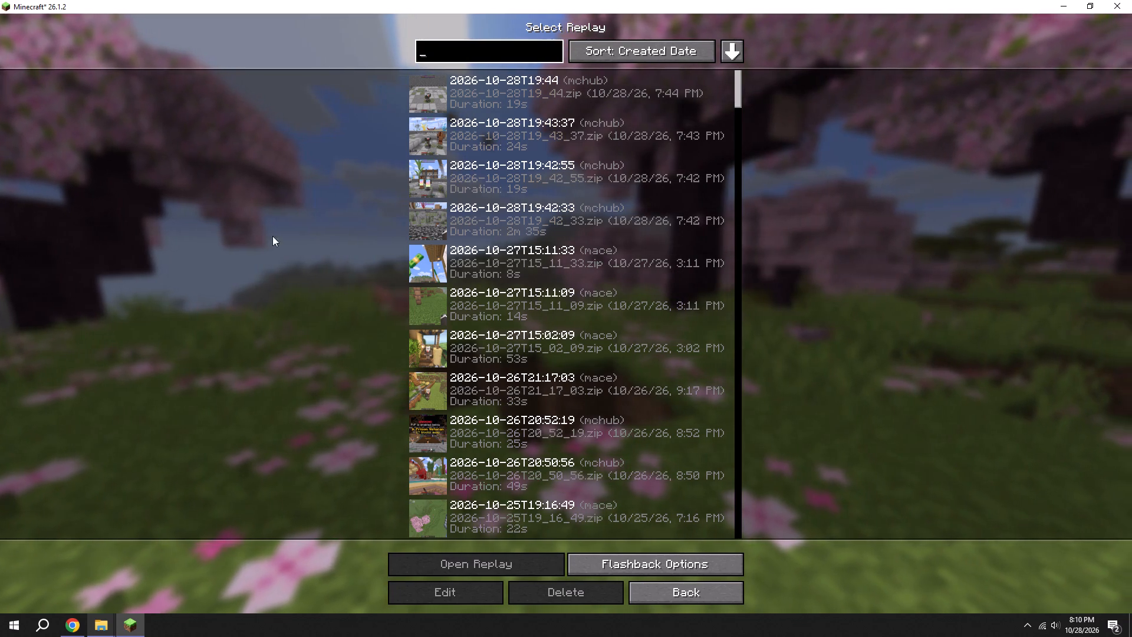
left_click(664, 600)
Quit Minecraft.
left_click(617, 323)
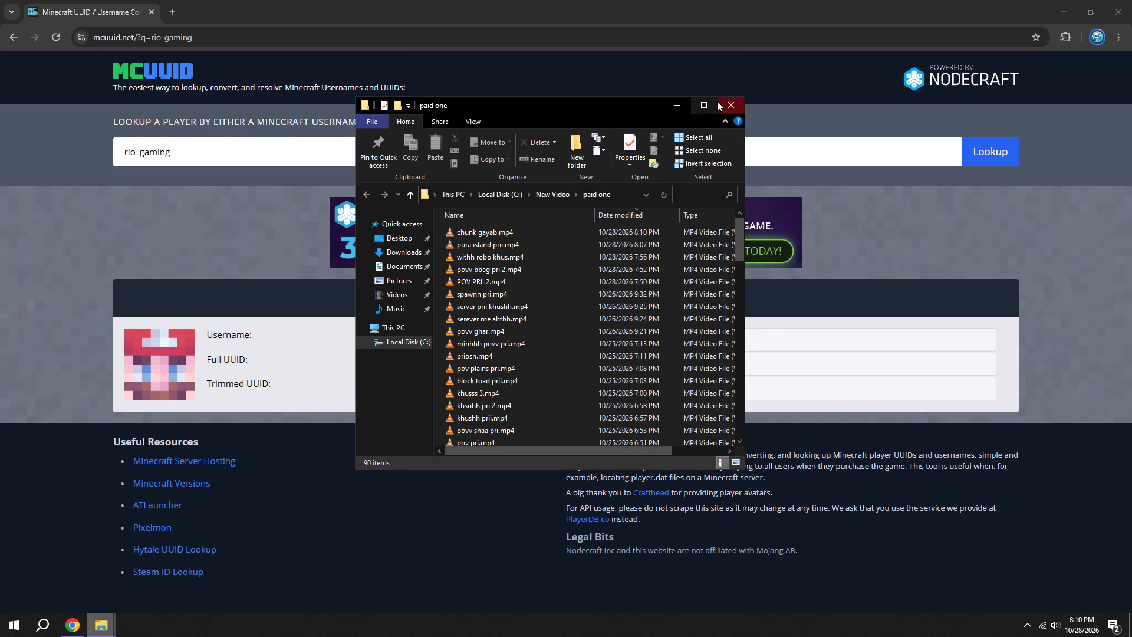
Close the paid one folder window, the Chrome browser and the remaining File Explorer window.
left_click(720, 110)
left_click(1131, 0)
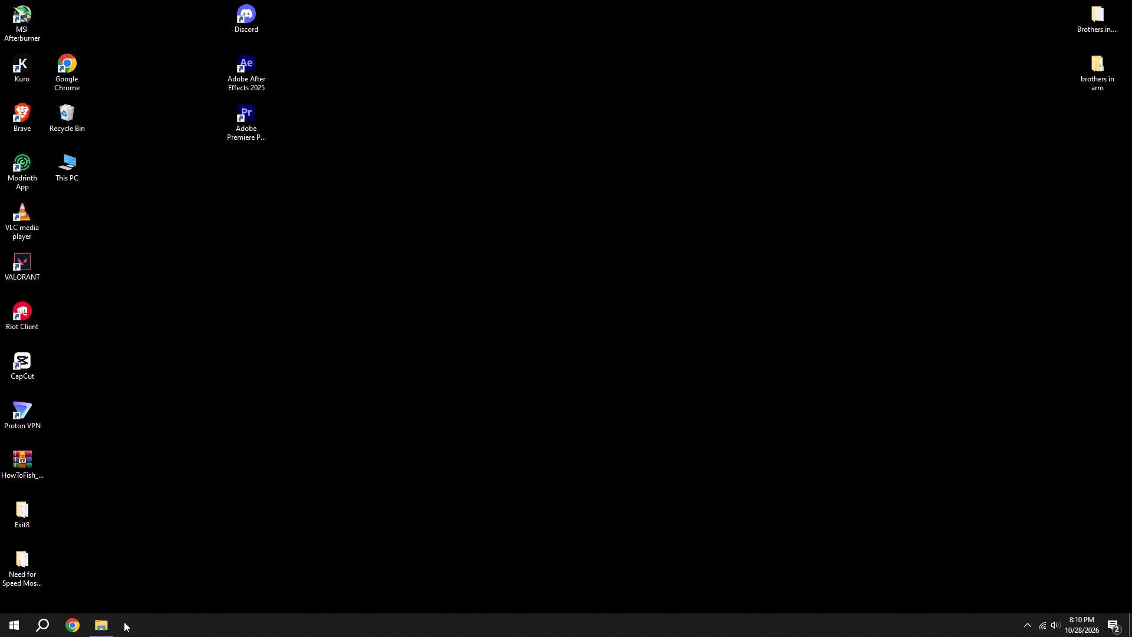
right_click(108, 622)
left_click(96, 595)
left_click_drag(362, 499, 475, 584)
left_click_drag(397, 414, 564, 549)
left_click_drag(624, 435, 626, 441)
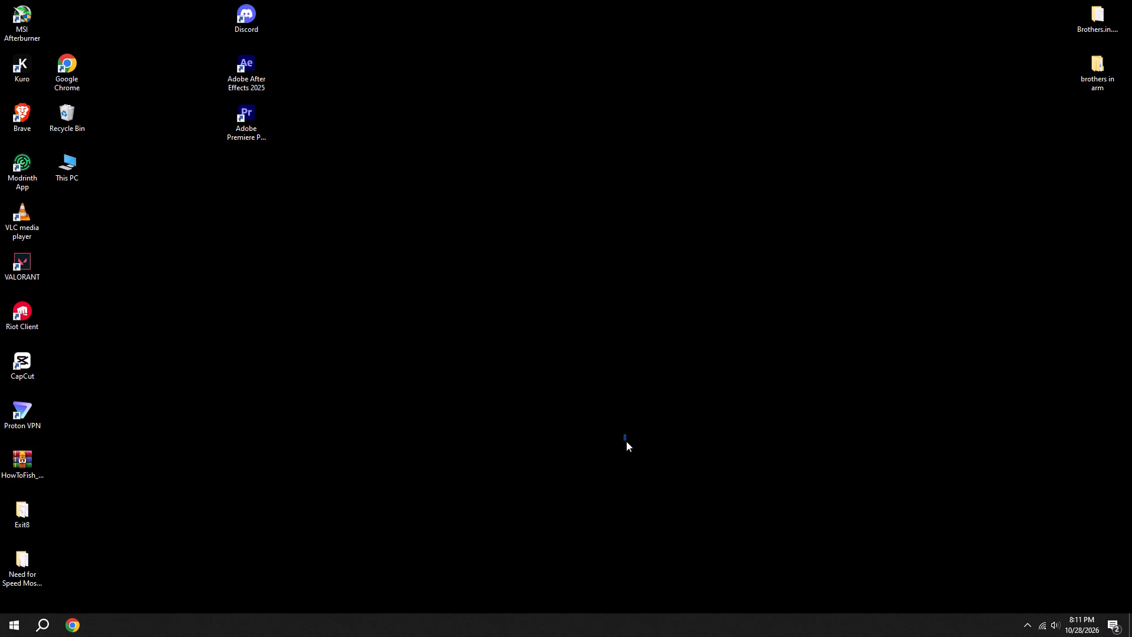